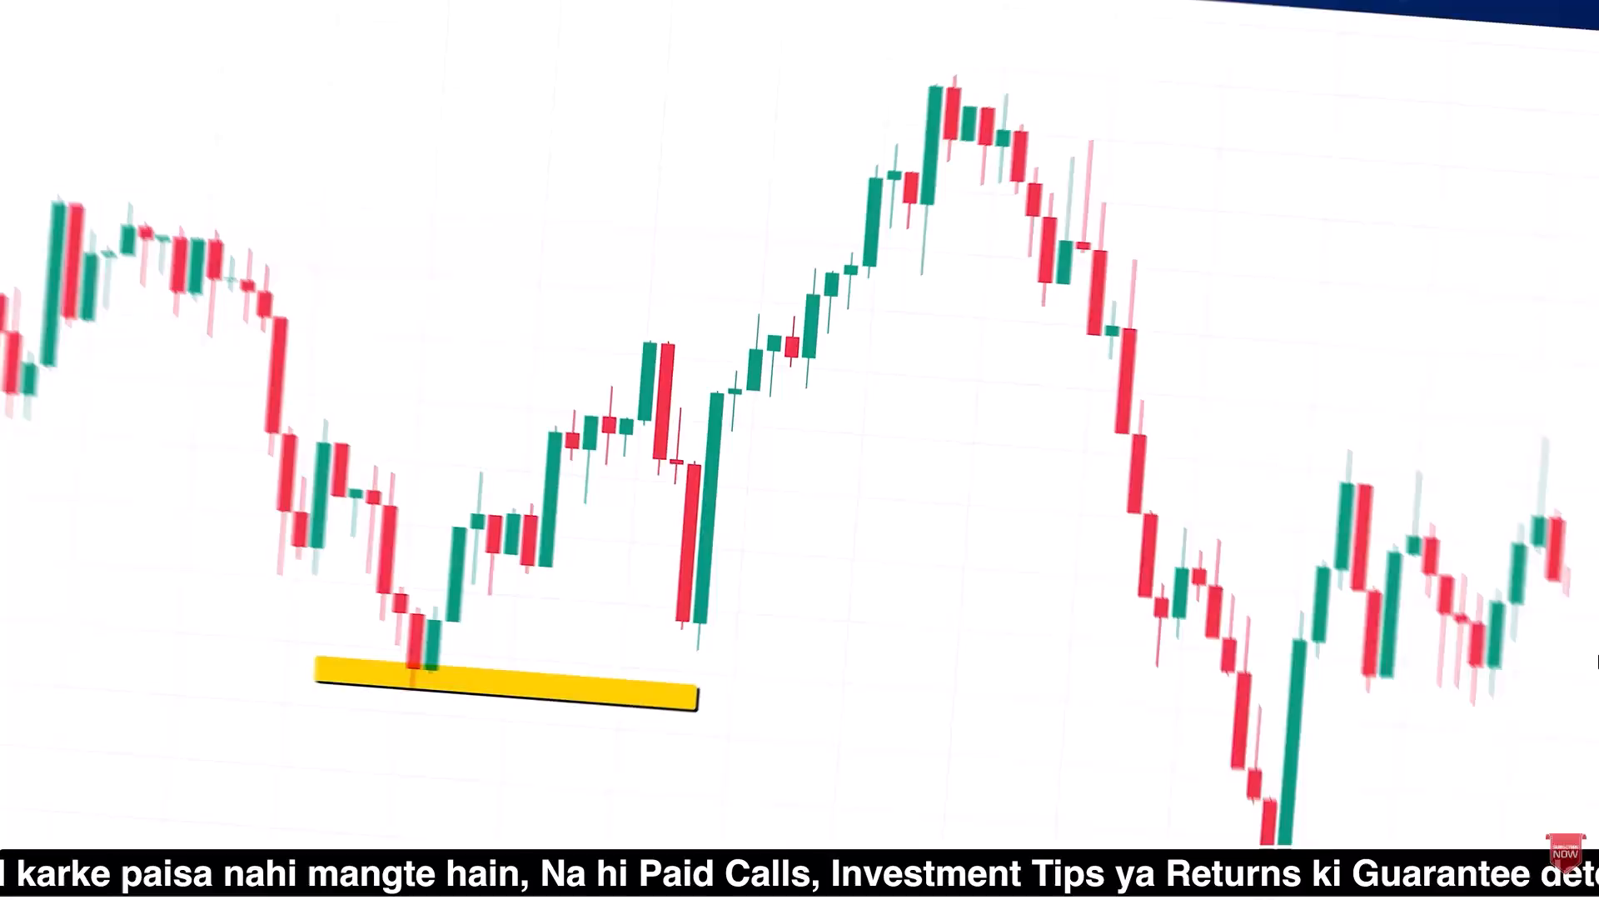
# Watch the CHOCH, BOS and higher-low market structure section of the ICT + SMC trading course video in full screen.
pyautogui.moveTo(1351, 497); pyautogui.dragTo(1360, 523)
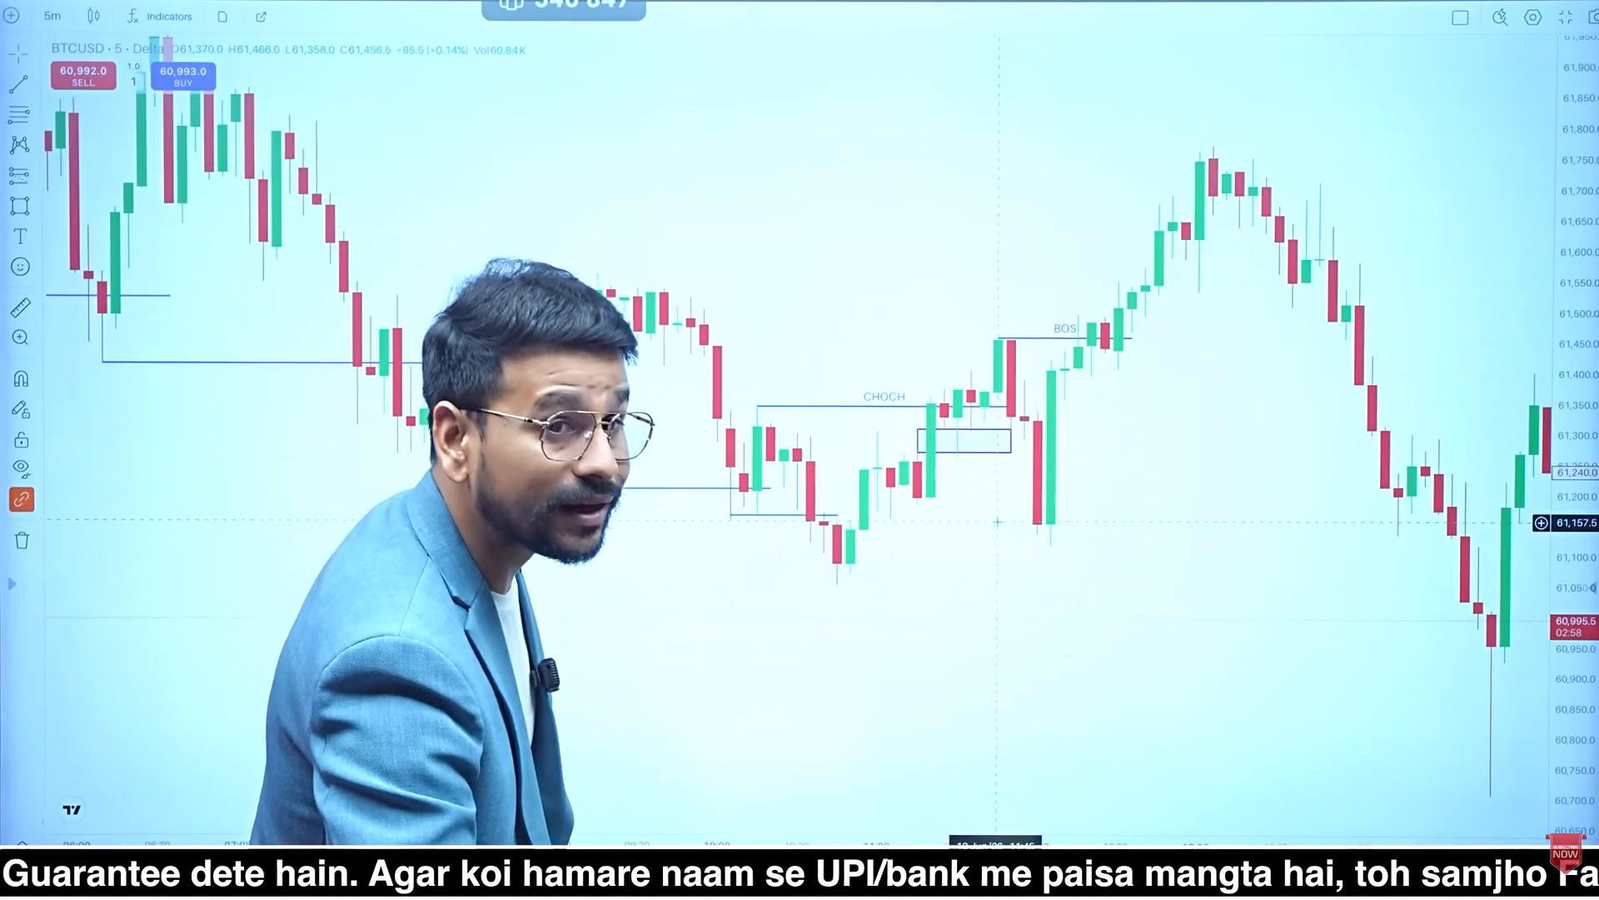
pyautogui.click(1360, 523)
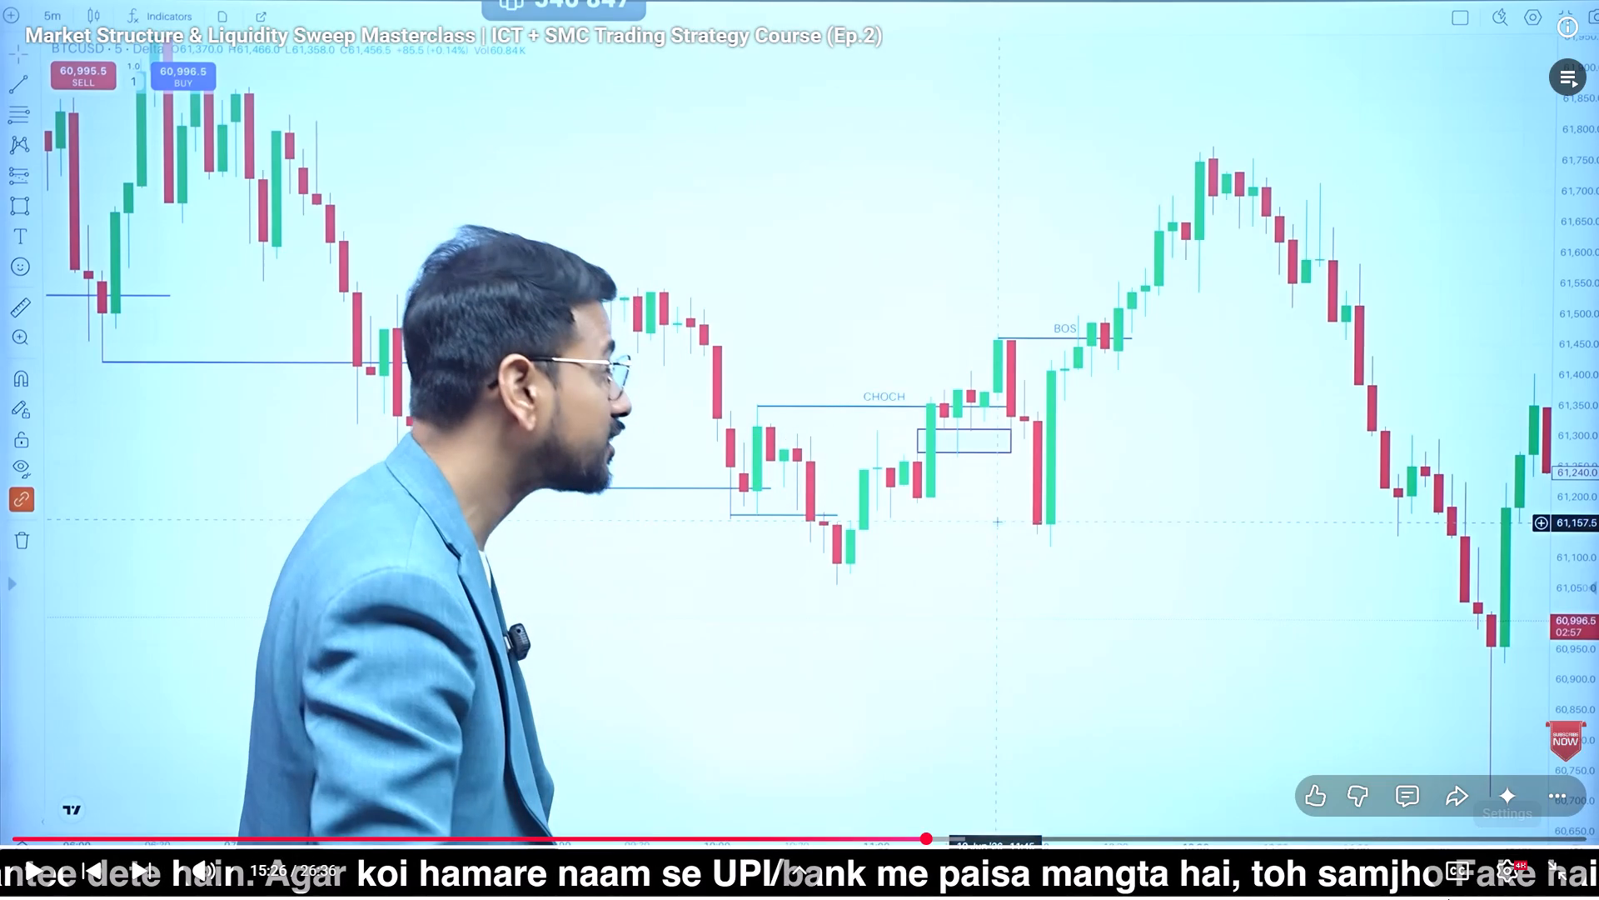
pyautogui.click(1561, 870)
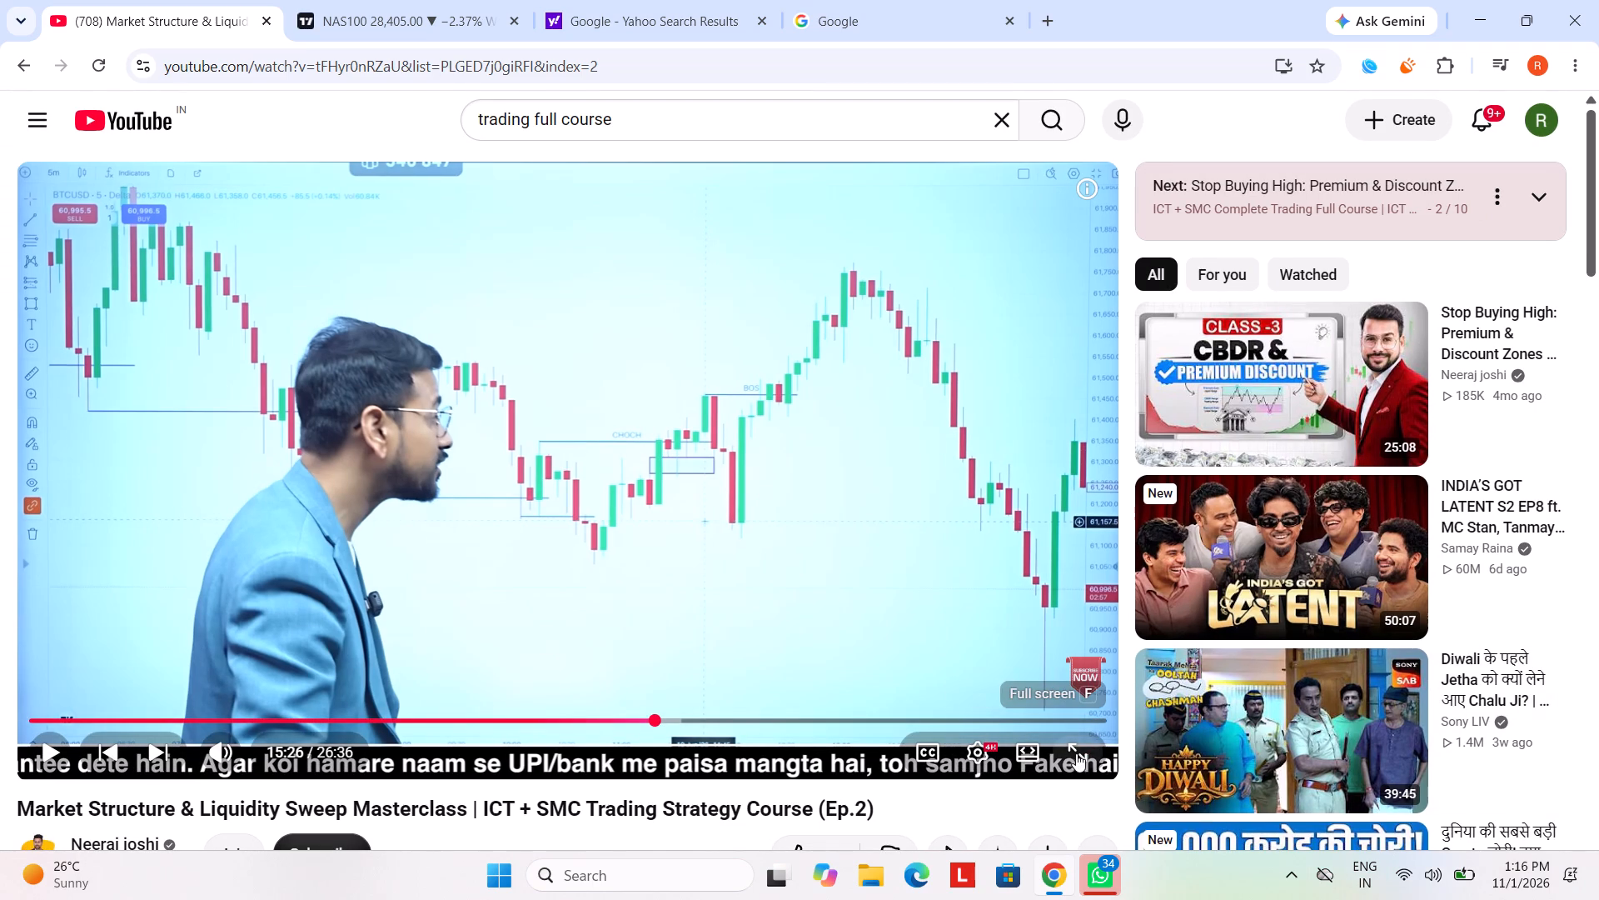
pyautogui.click(1078, 752)
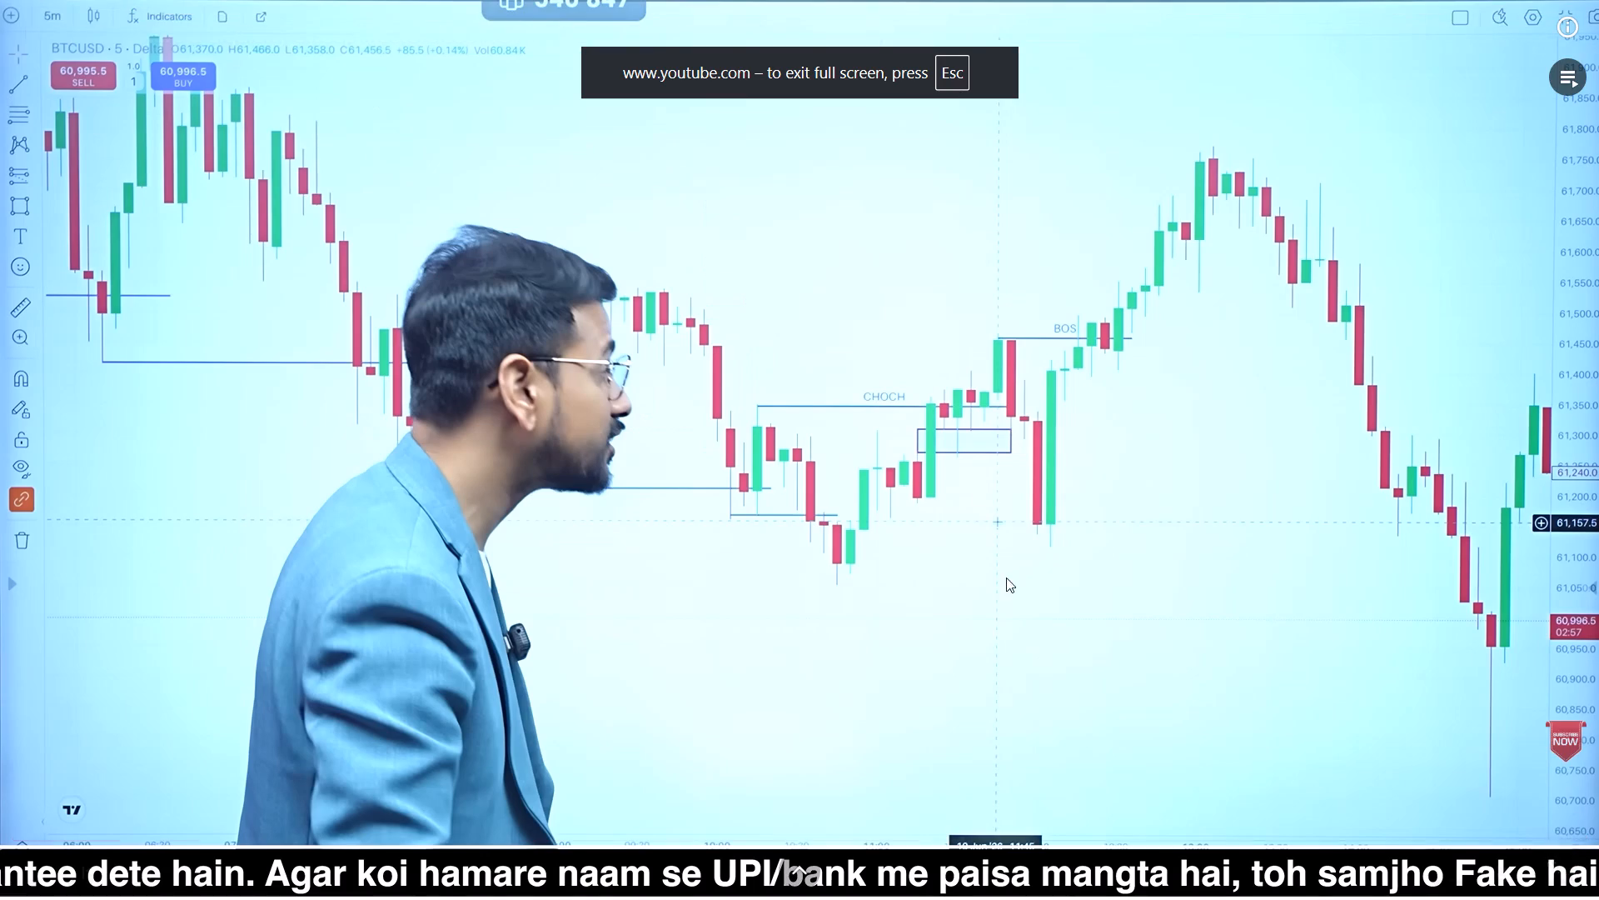
pyautogui.click(978, 476)
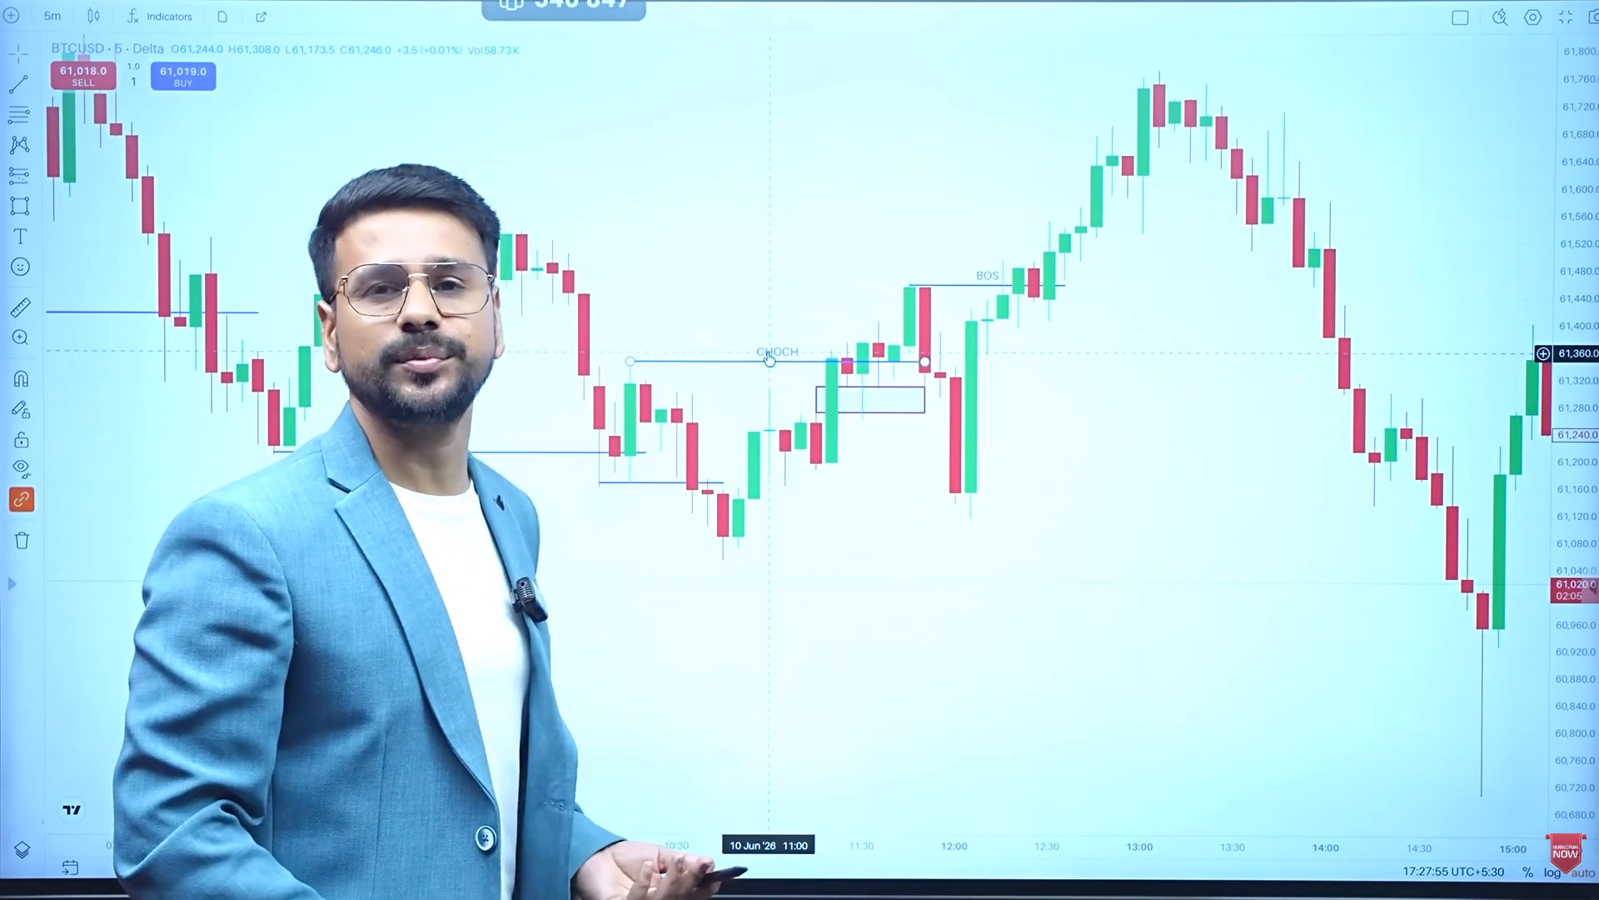
pyautogui.click(1406, 558)
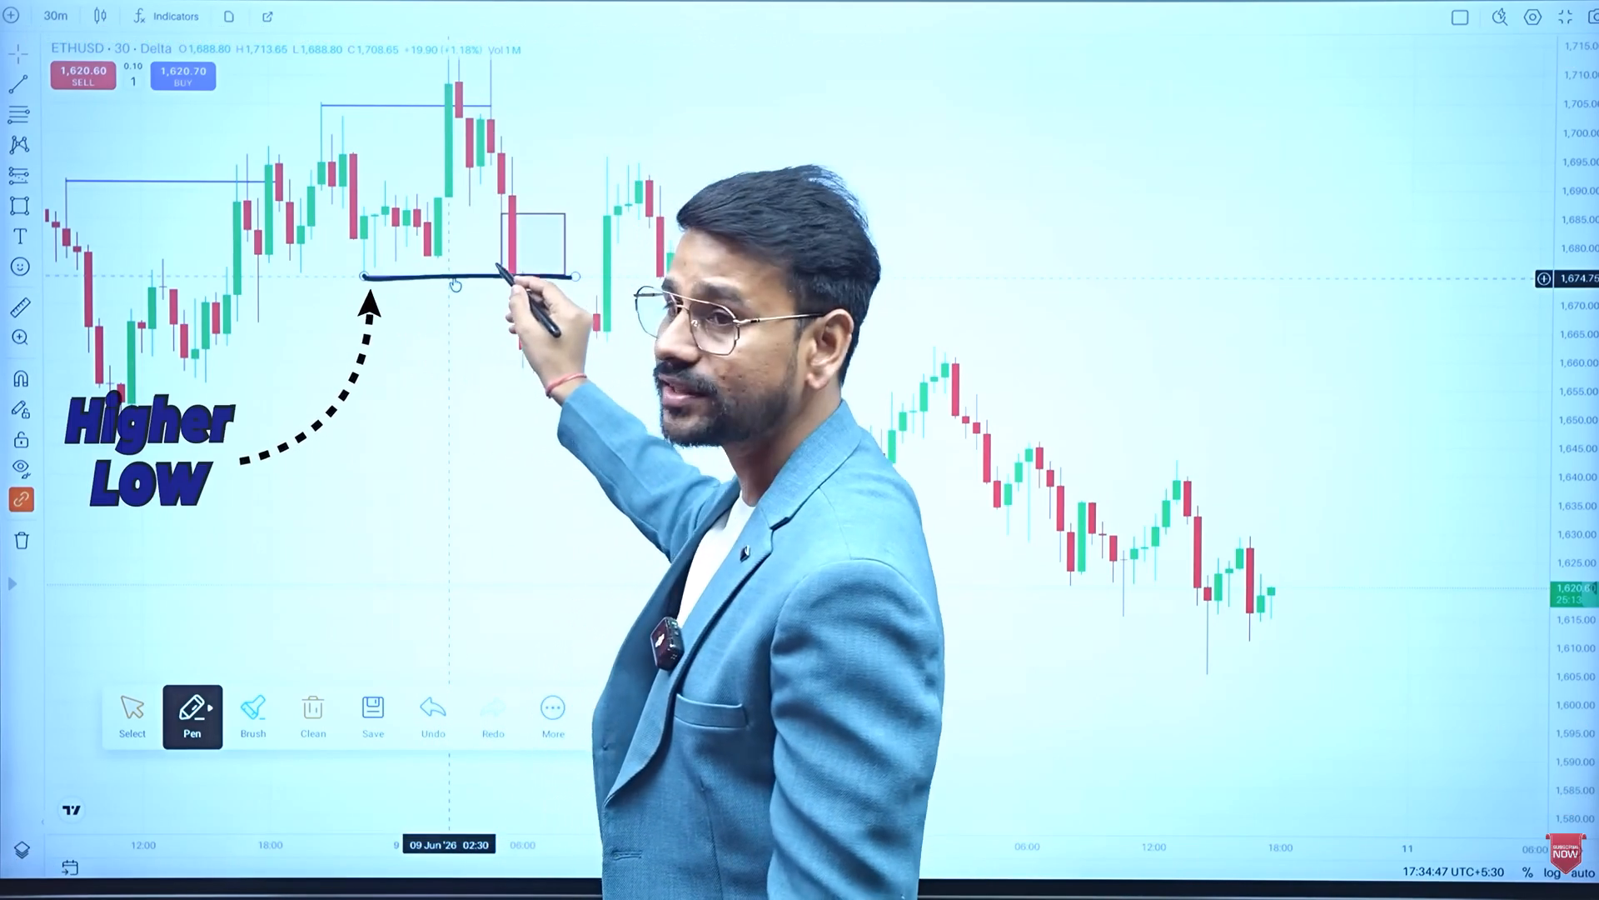
# Watch the video's introduction to liquidity, liquidity sweep and buy side liquidity, fast-forwarding parts at 2x speed.
pyautogui.click(1411, 562)
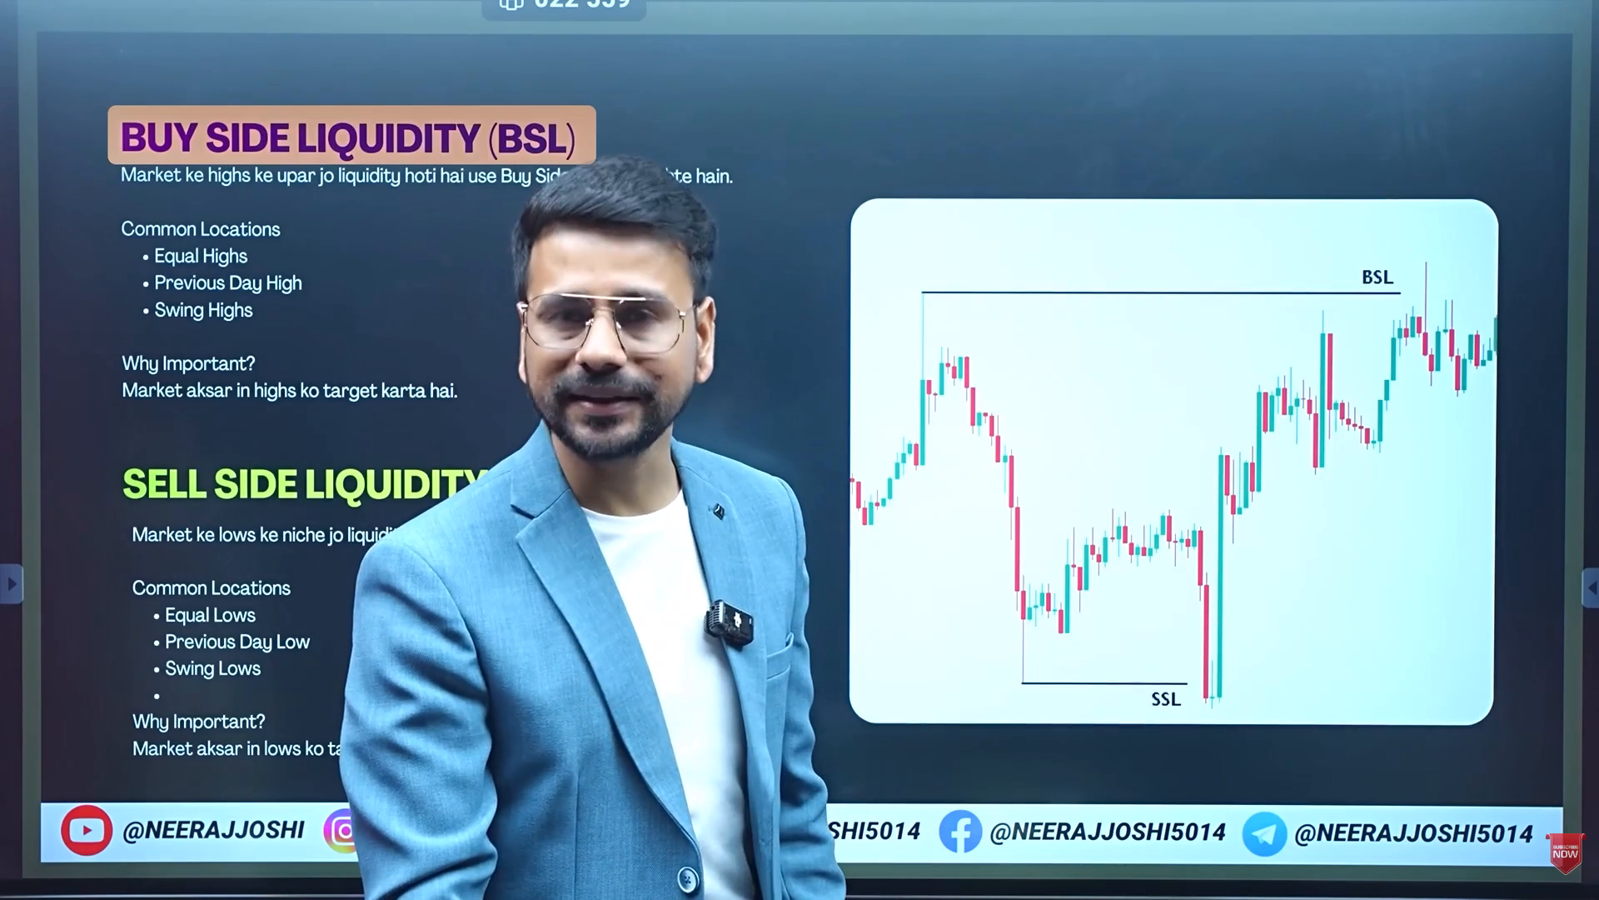
pyautogui.click(930, 452)
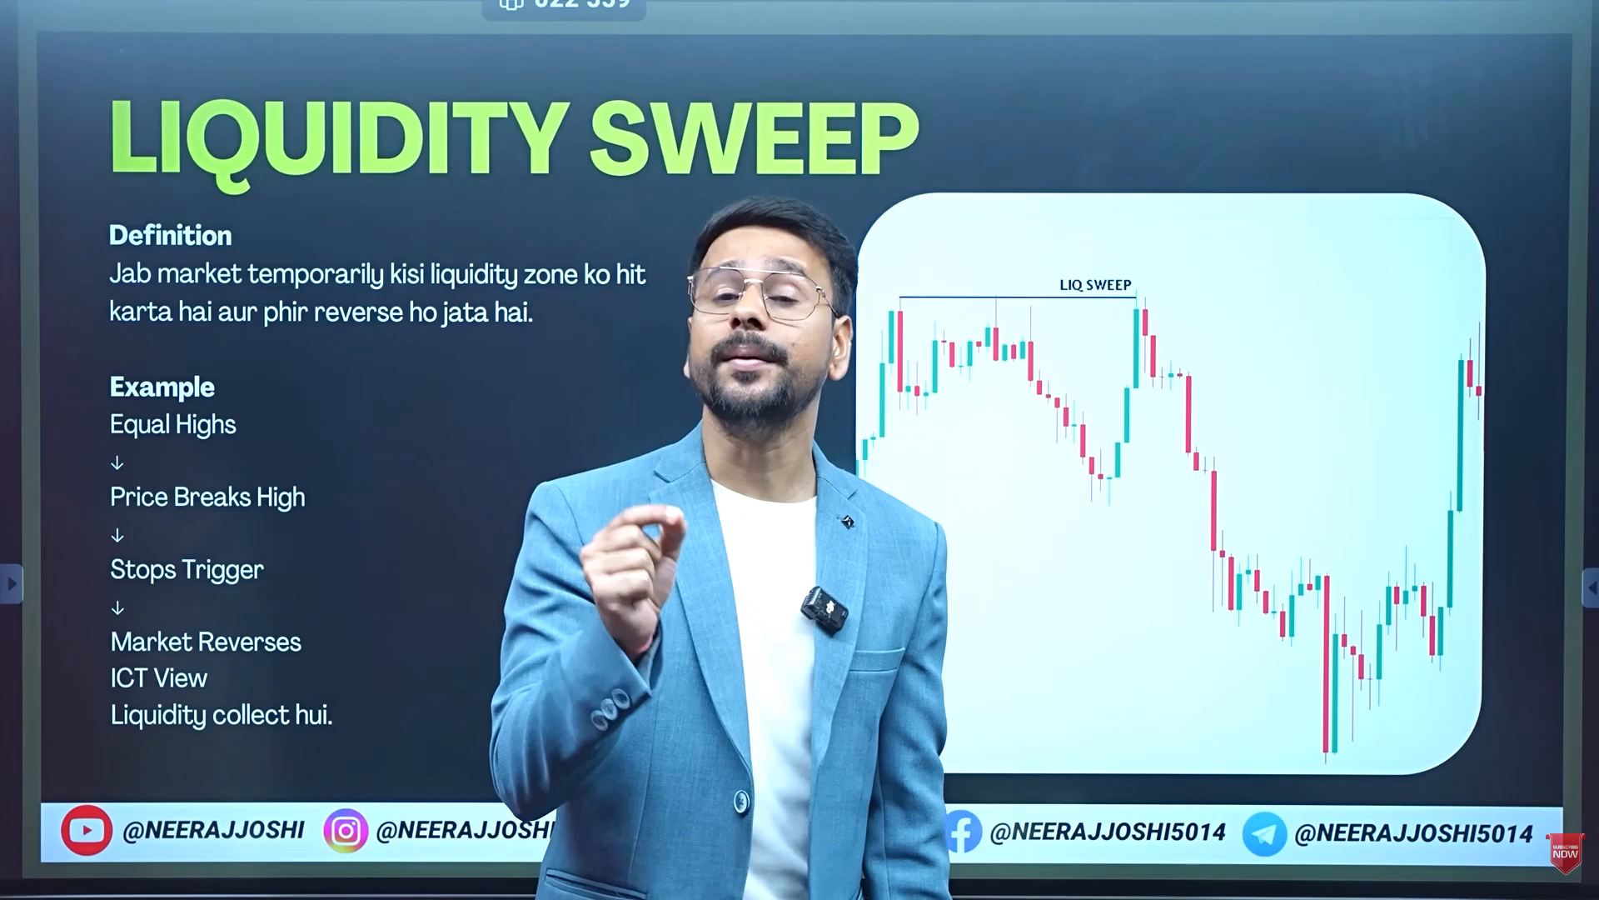
pyautogui.click(930, 452)
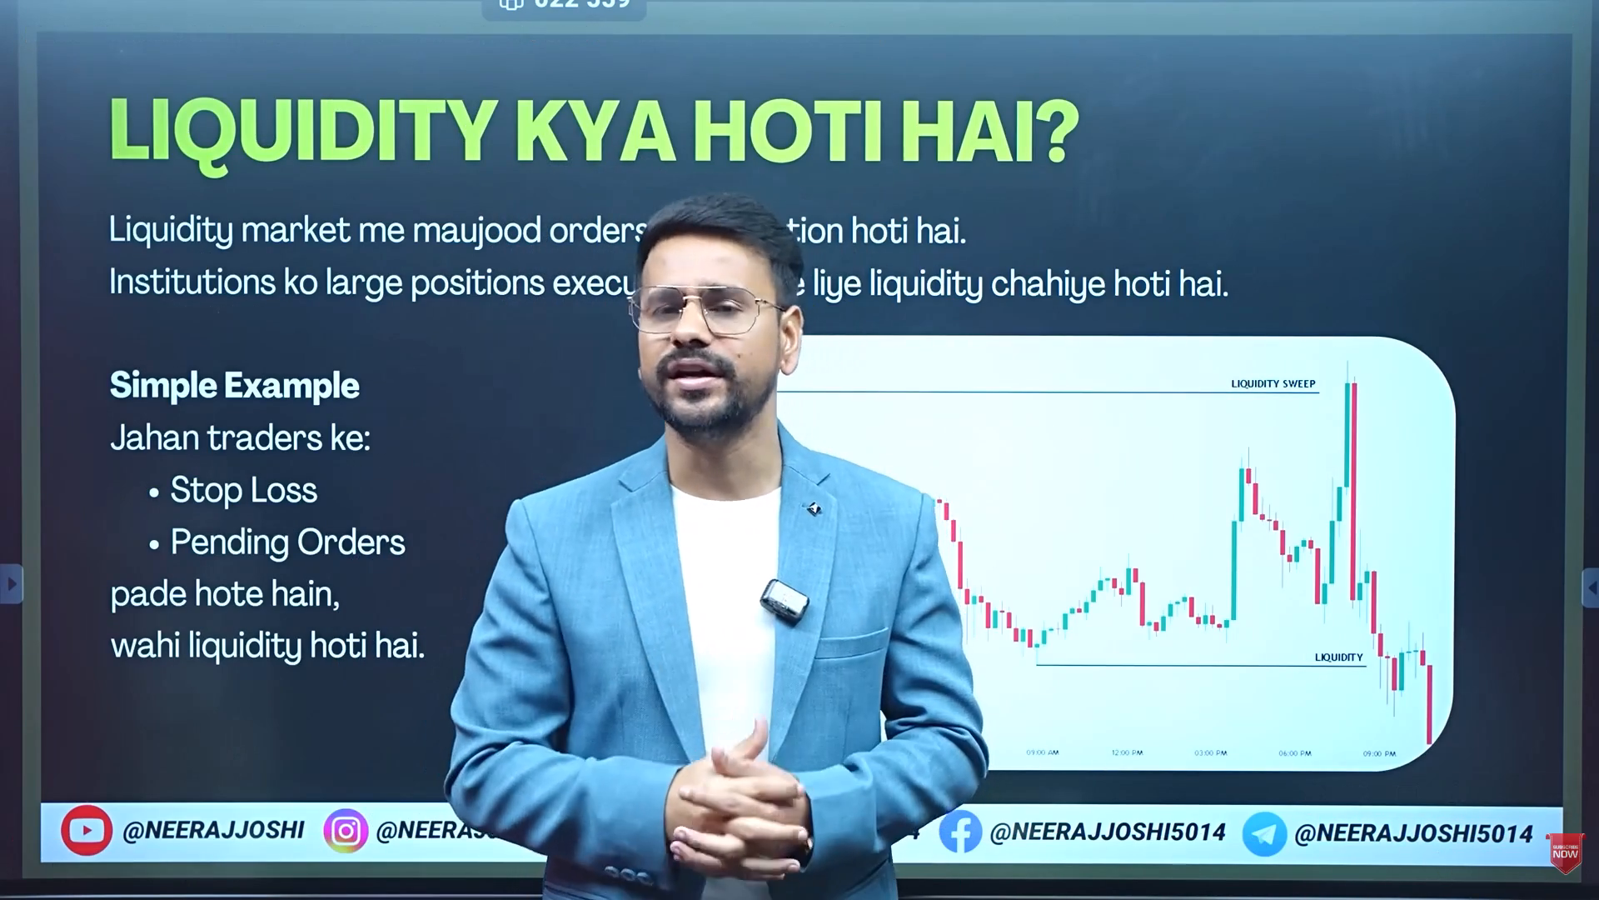
pyautogui.click(930, 452)
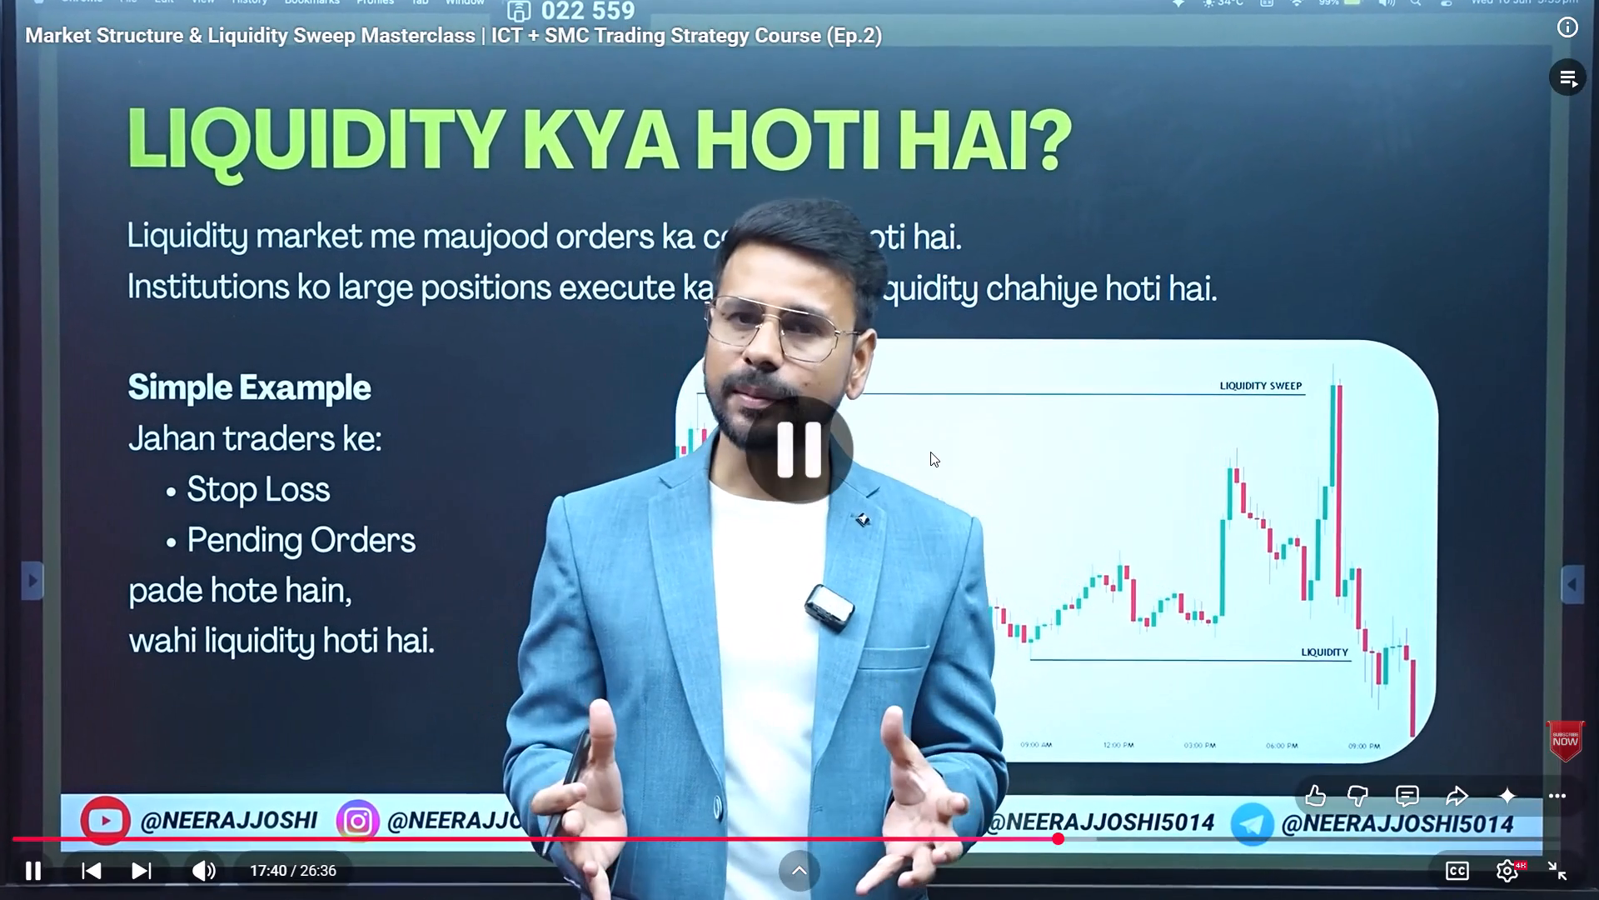
pyautogui.click(930, 452)
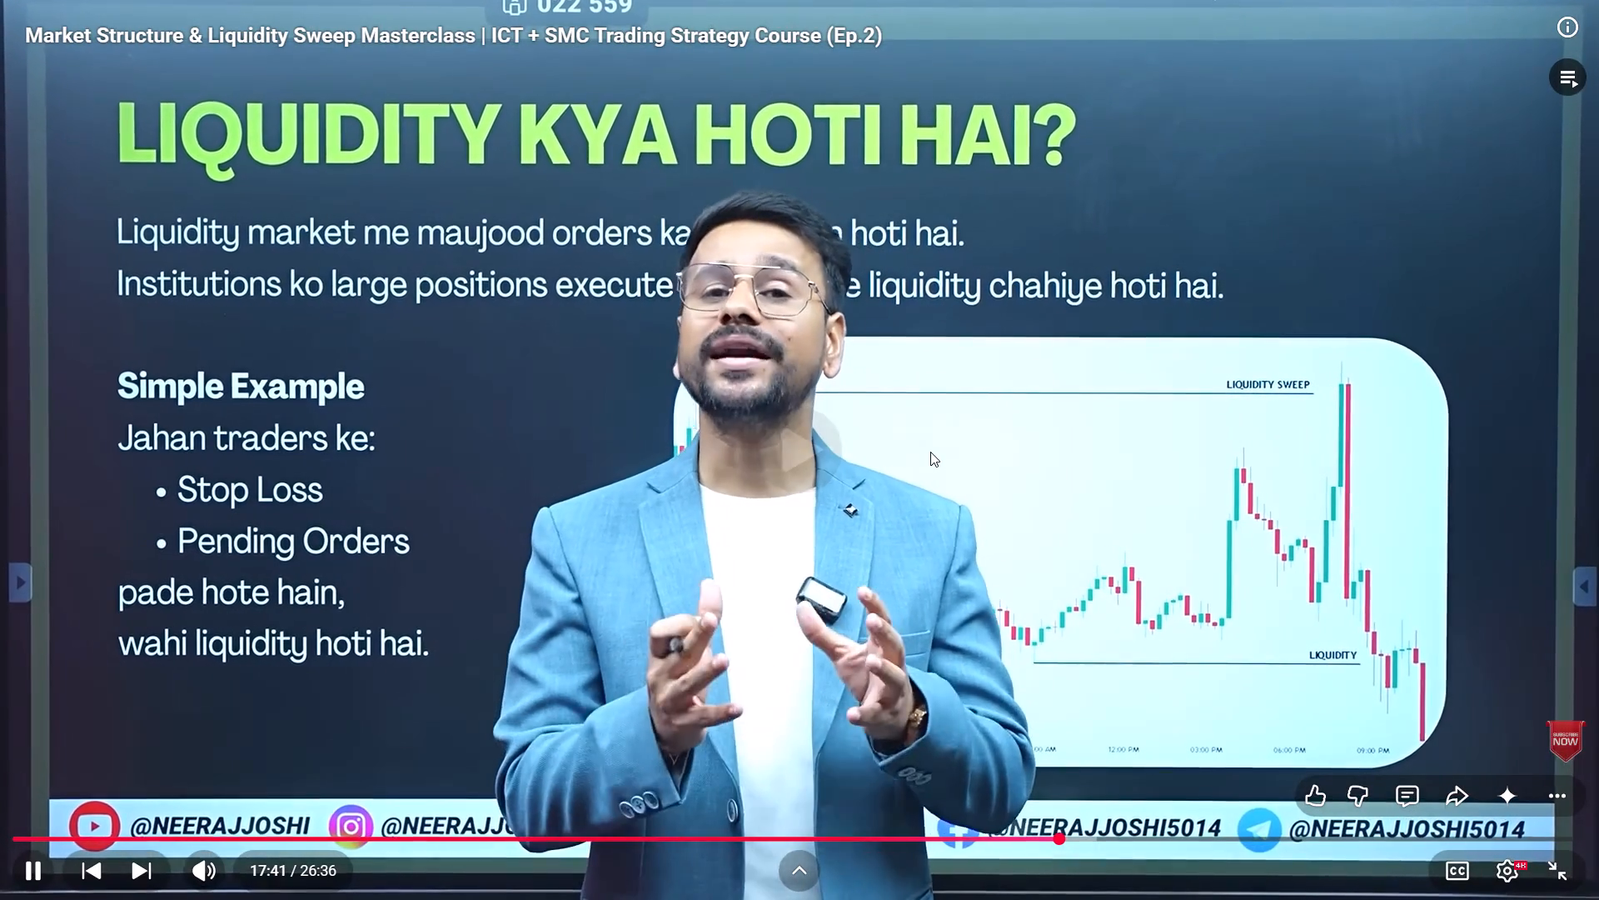
pyautogui.click(930, 452)
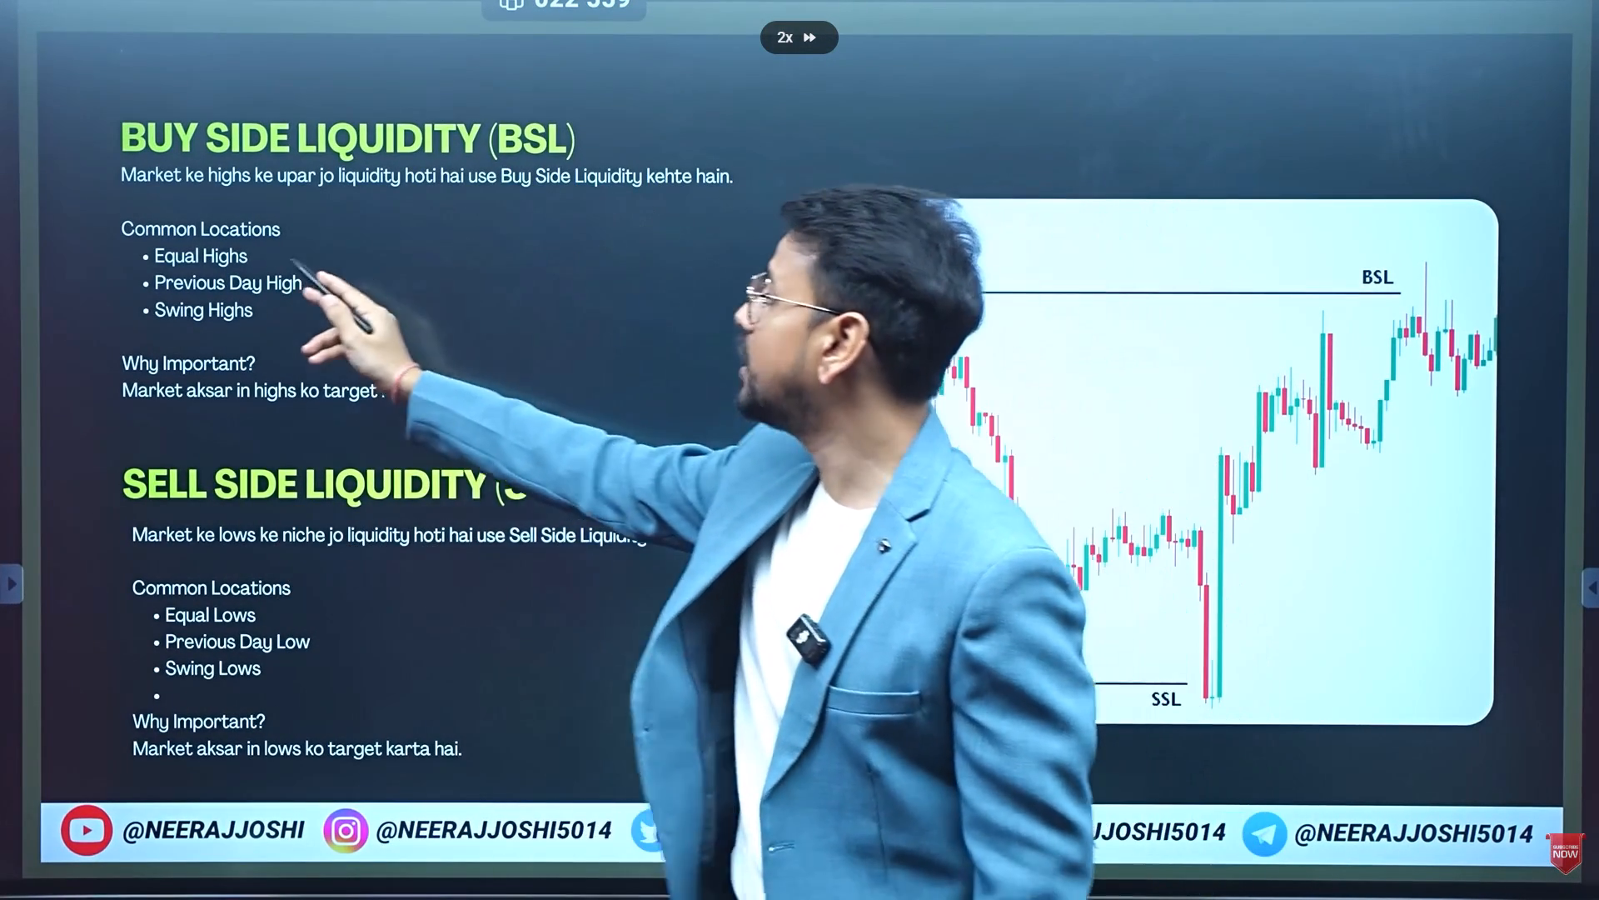
pyautogui.click(930, 452)
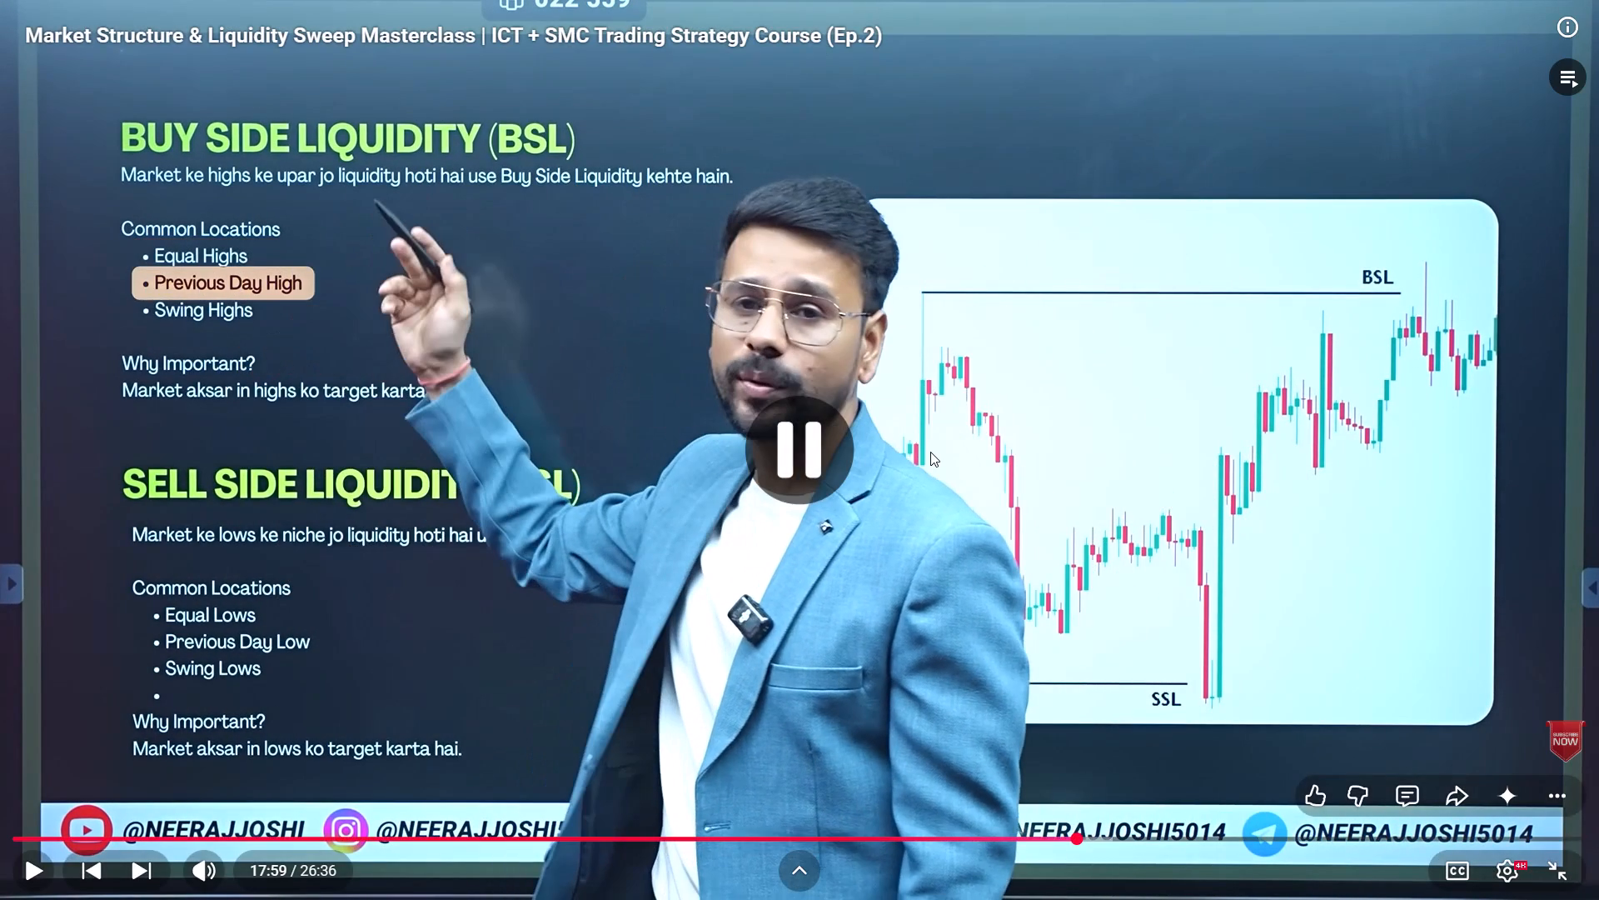
pyautogui.click(930, 452)
pyautogui.click(930, 452)
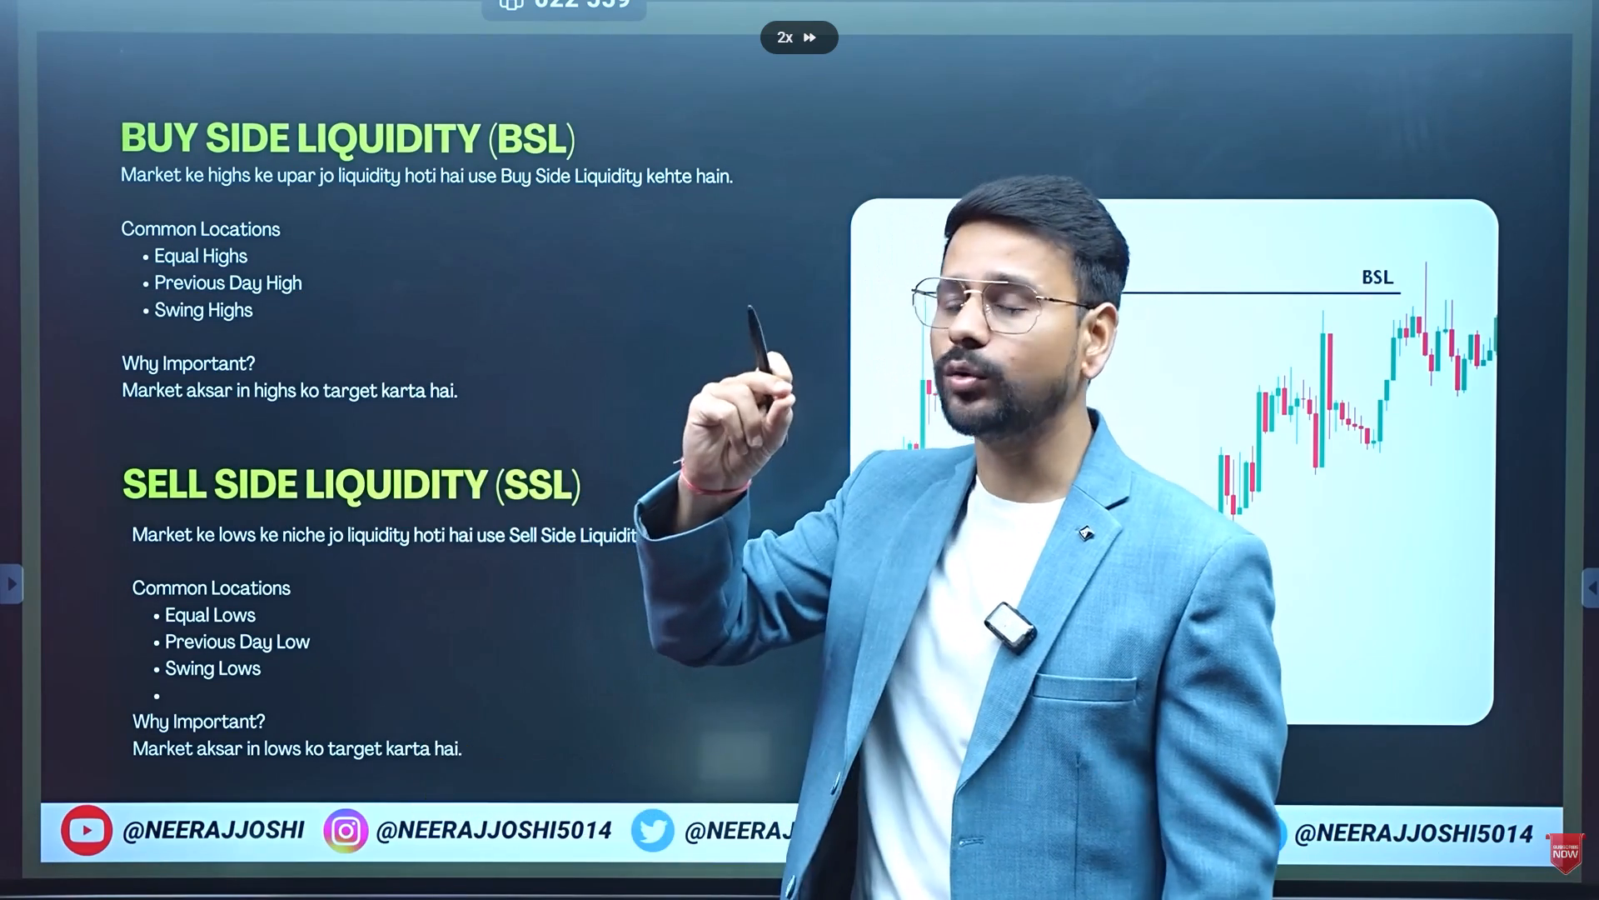
pyautogui.click(930, 452)
# Rewind the video to 17:41 and resume playback.
pyautogui.press('Left')
pyautogui.press('Left')
pyautogui.press('Left')
pyautogui.press('Left')
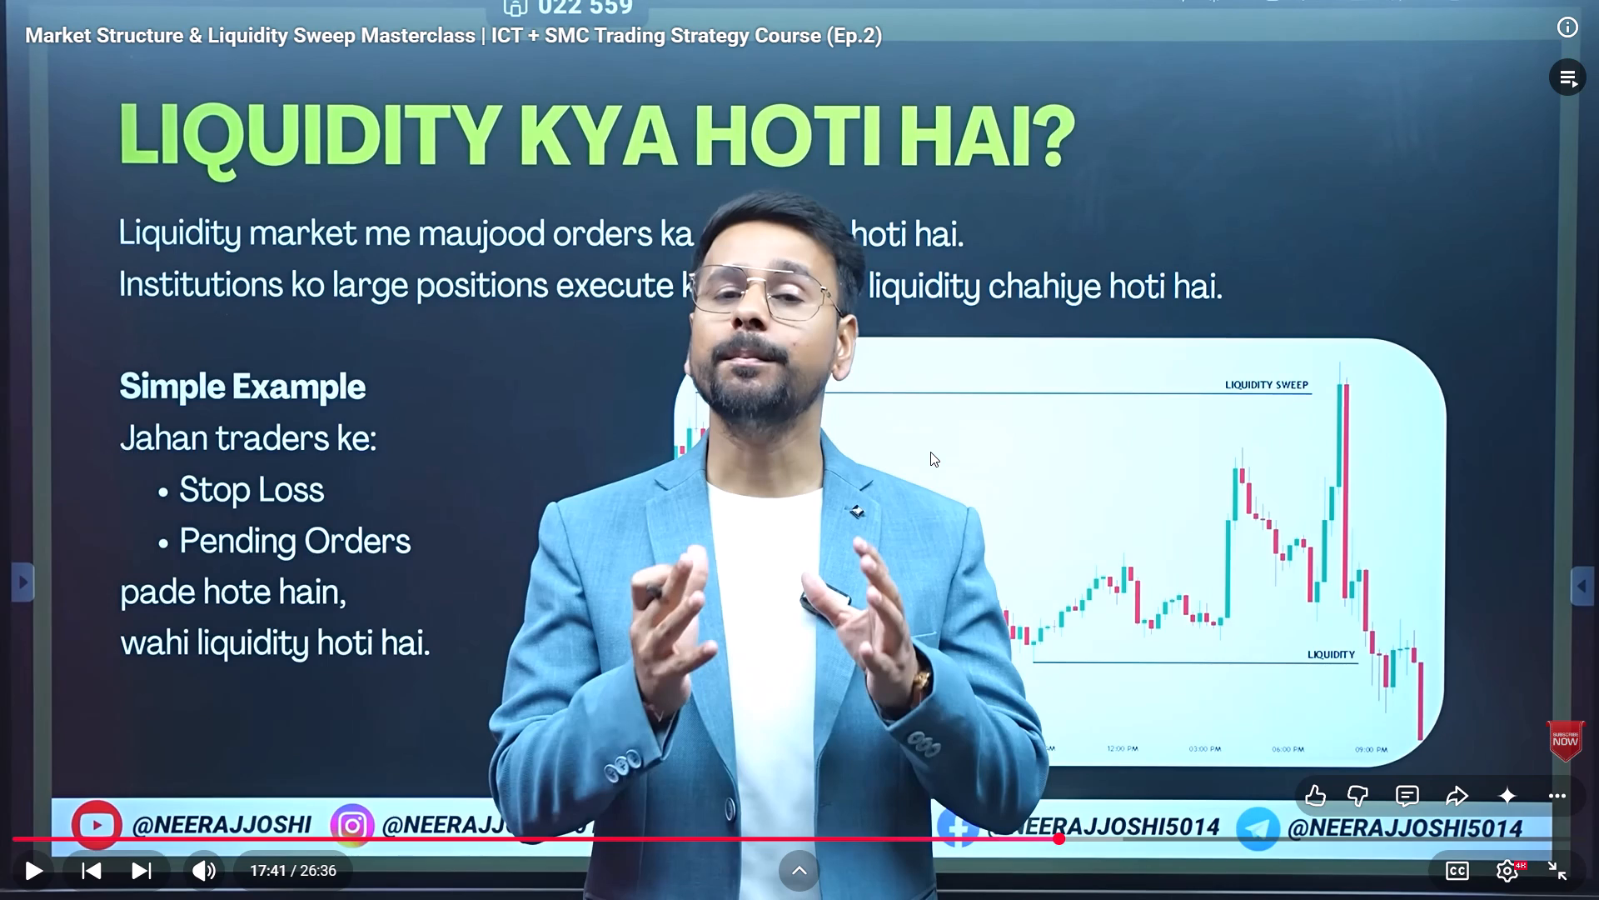
pyautogui.click(930, 452)
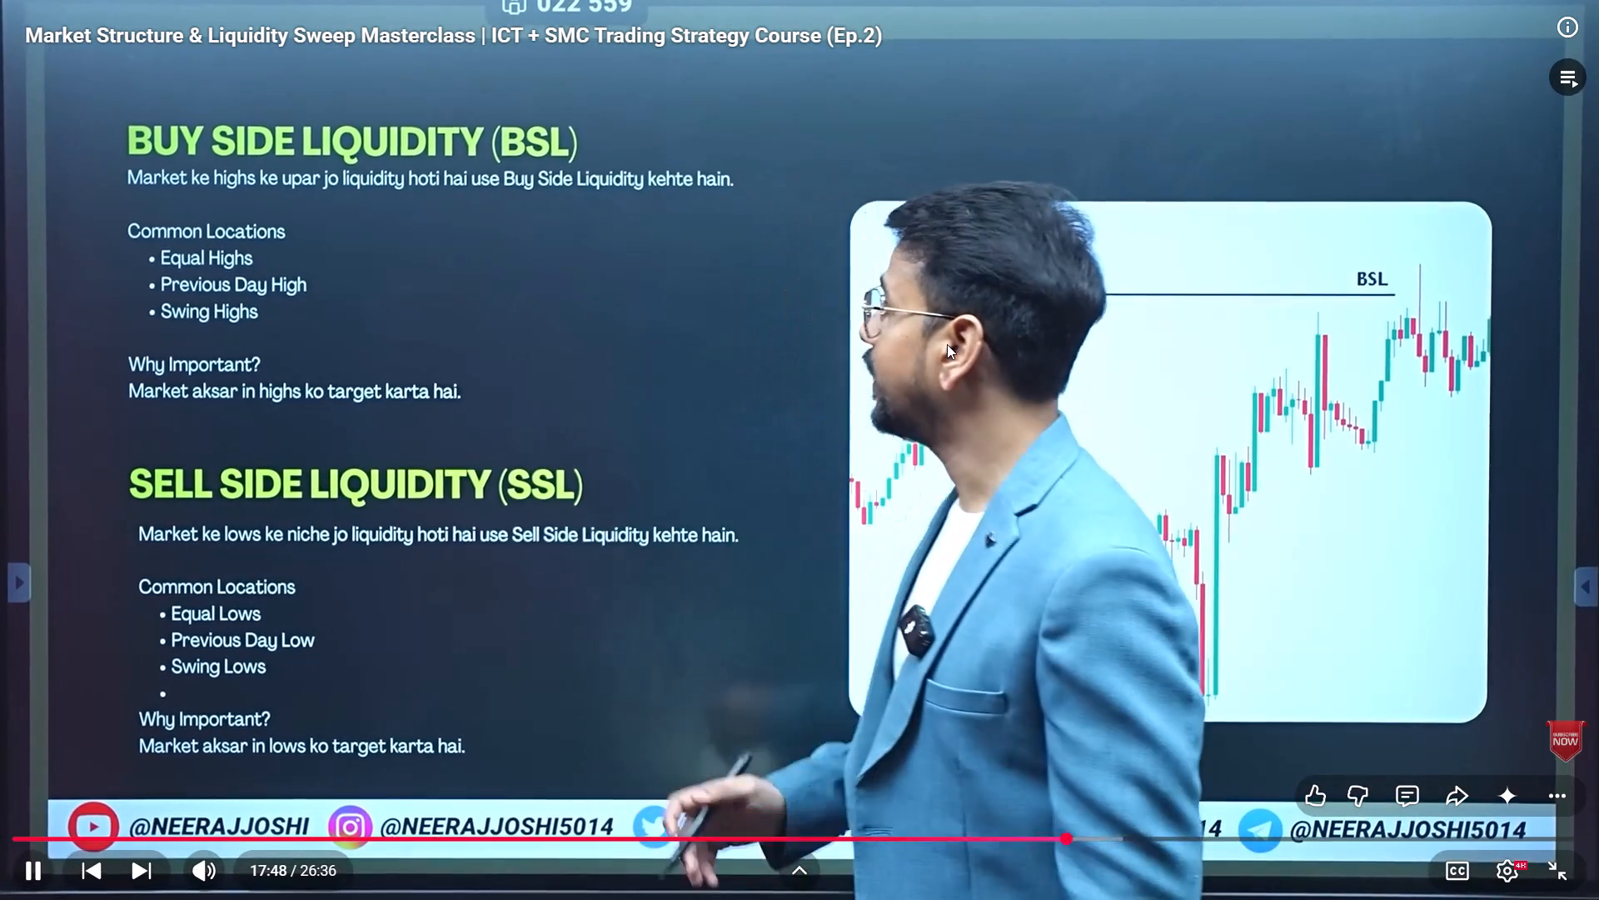
# Watch the Buy Side and Sell Side Liquidity explanation again, speeding through parts at 2x.
pyautogui.moveTo(947, 344); pyautogui.dragTo(946, 344)
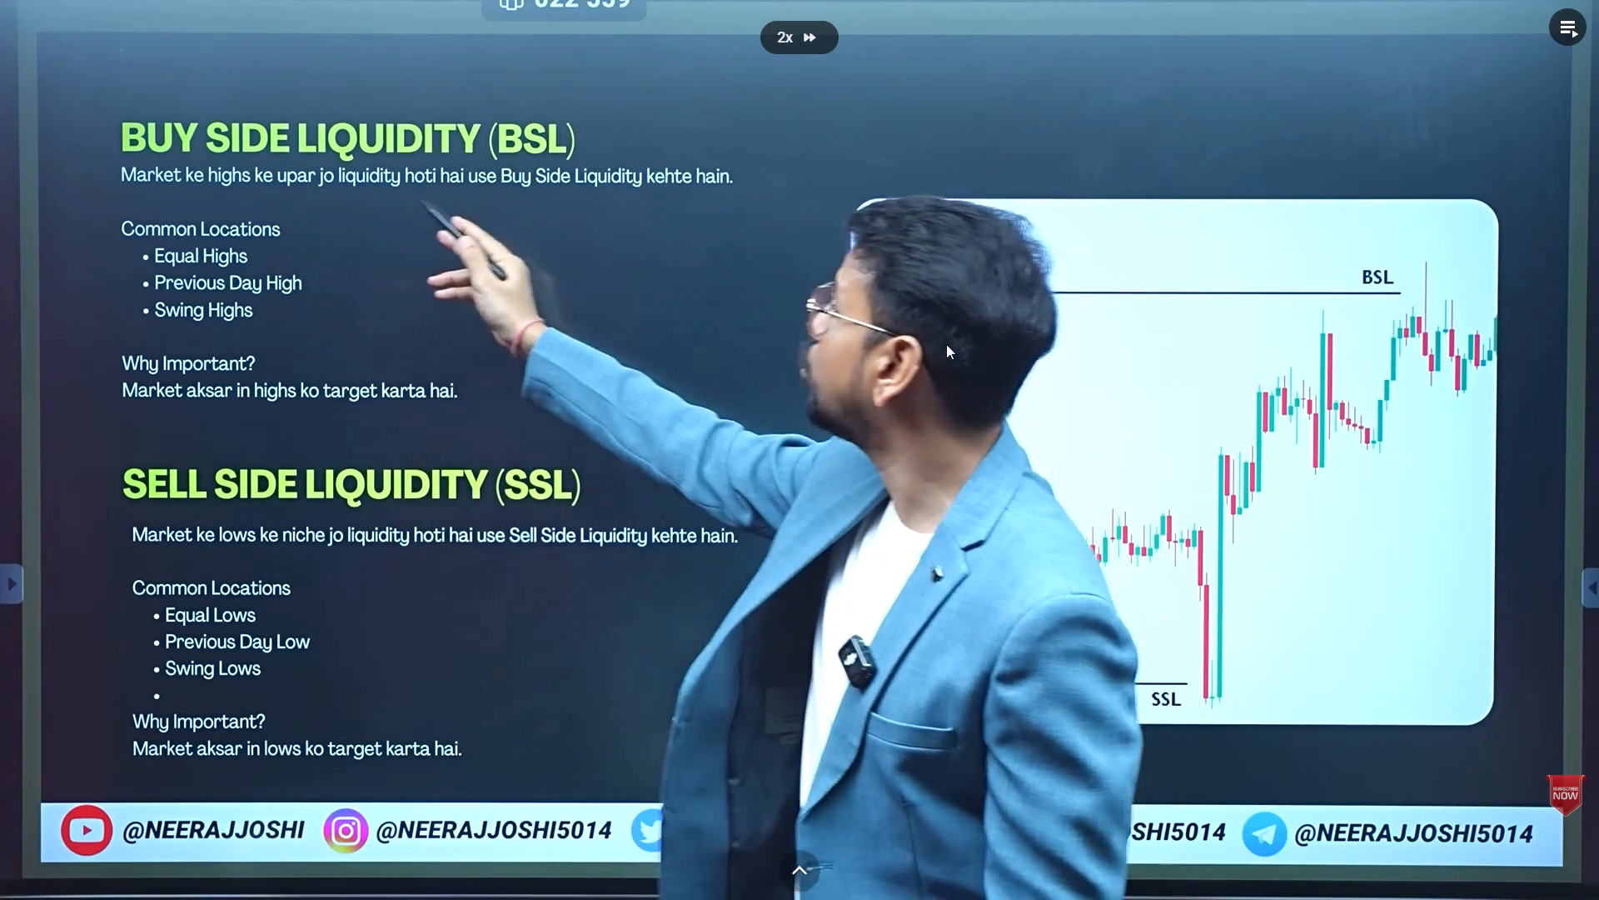
pyautogui.moveTo(946, 344); pyautogui.dragTo(949, 344)
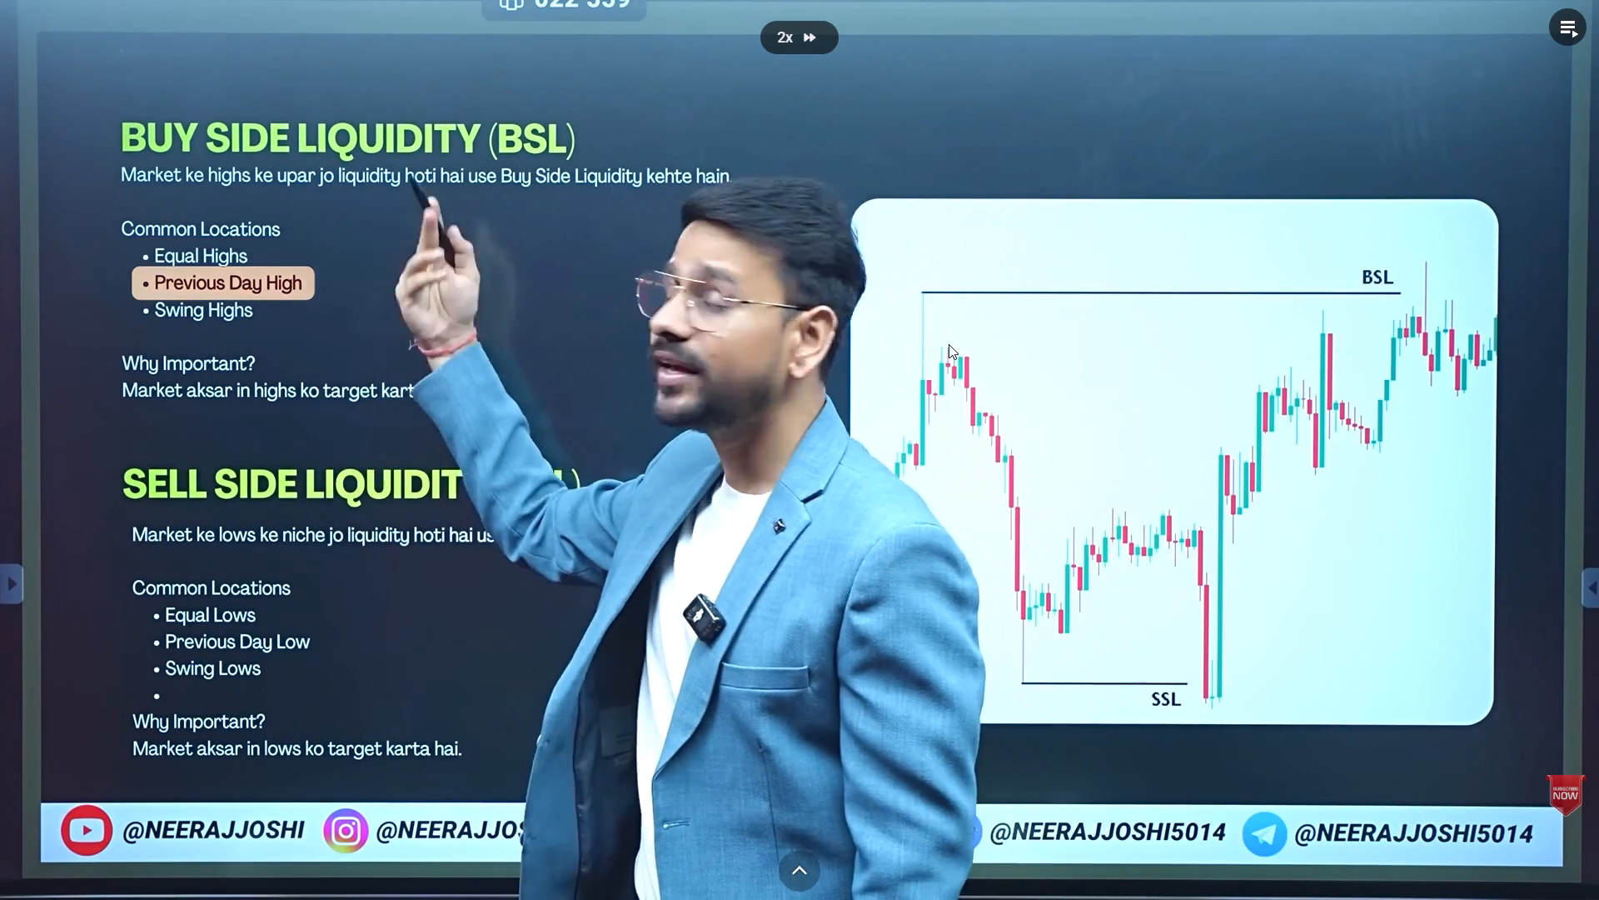
pyautogui.moveTo(949, 344); pyautogui.dragTo(952, 345)
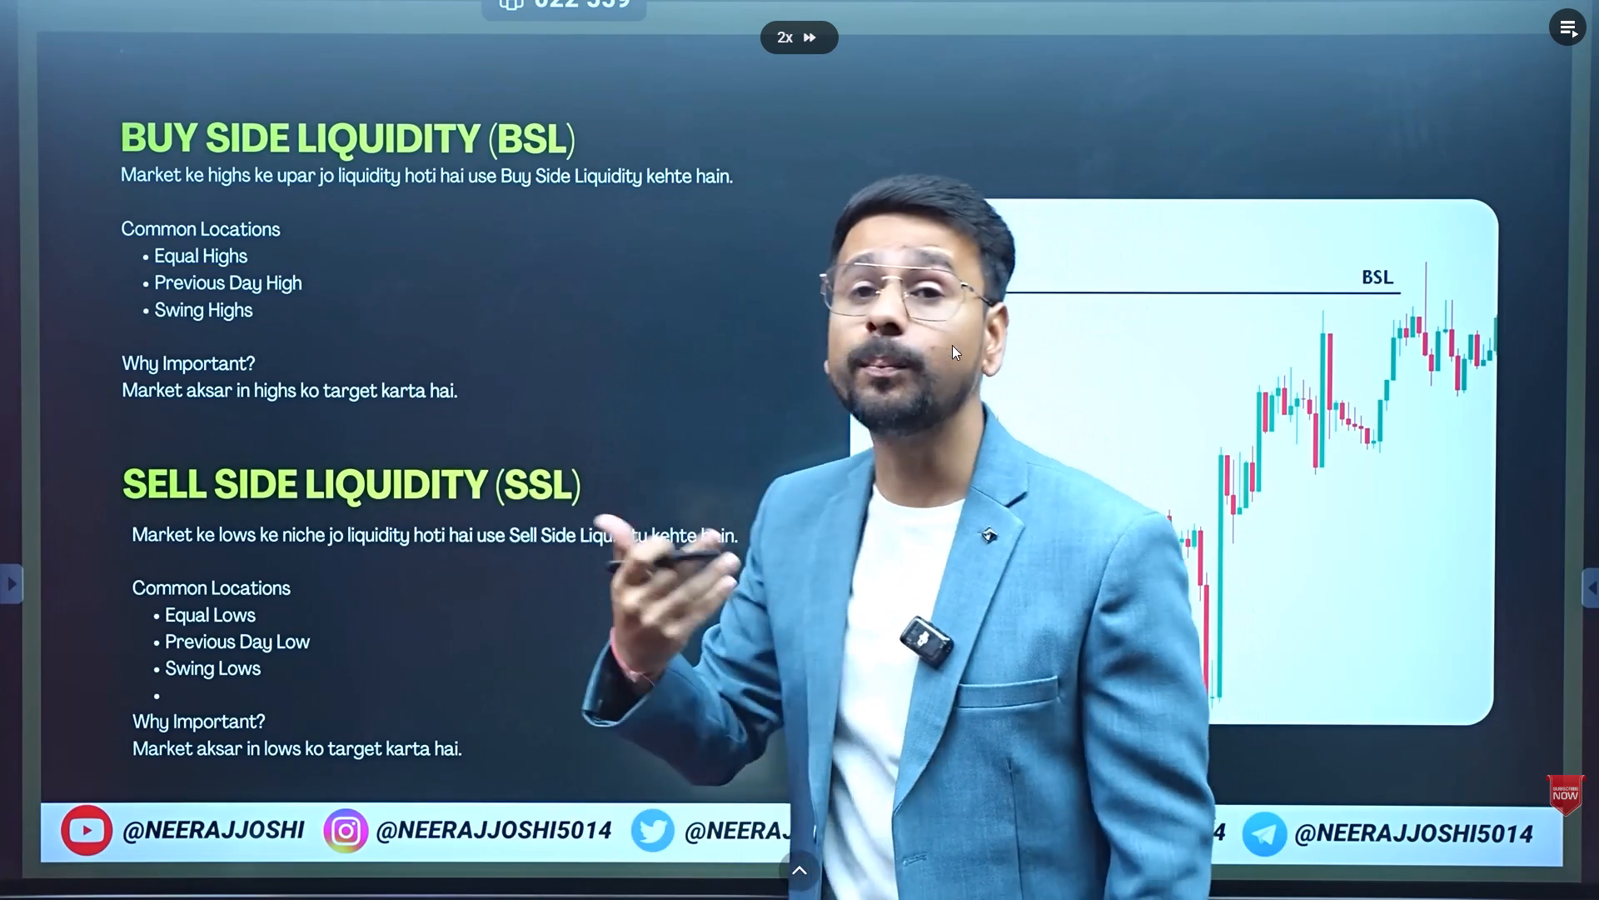
pyautogui.moveTo(952, 345); pyautogui.dragTo(954, 345)
pyautogui.click(954, 345)
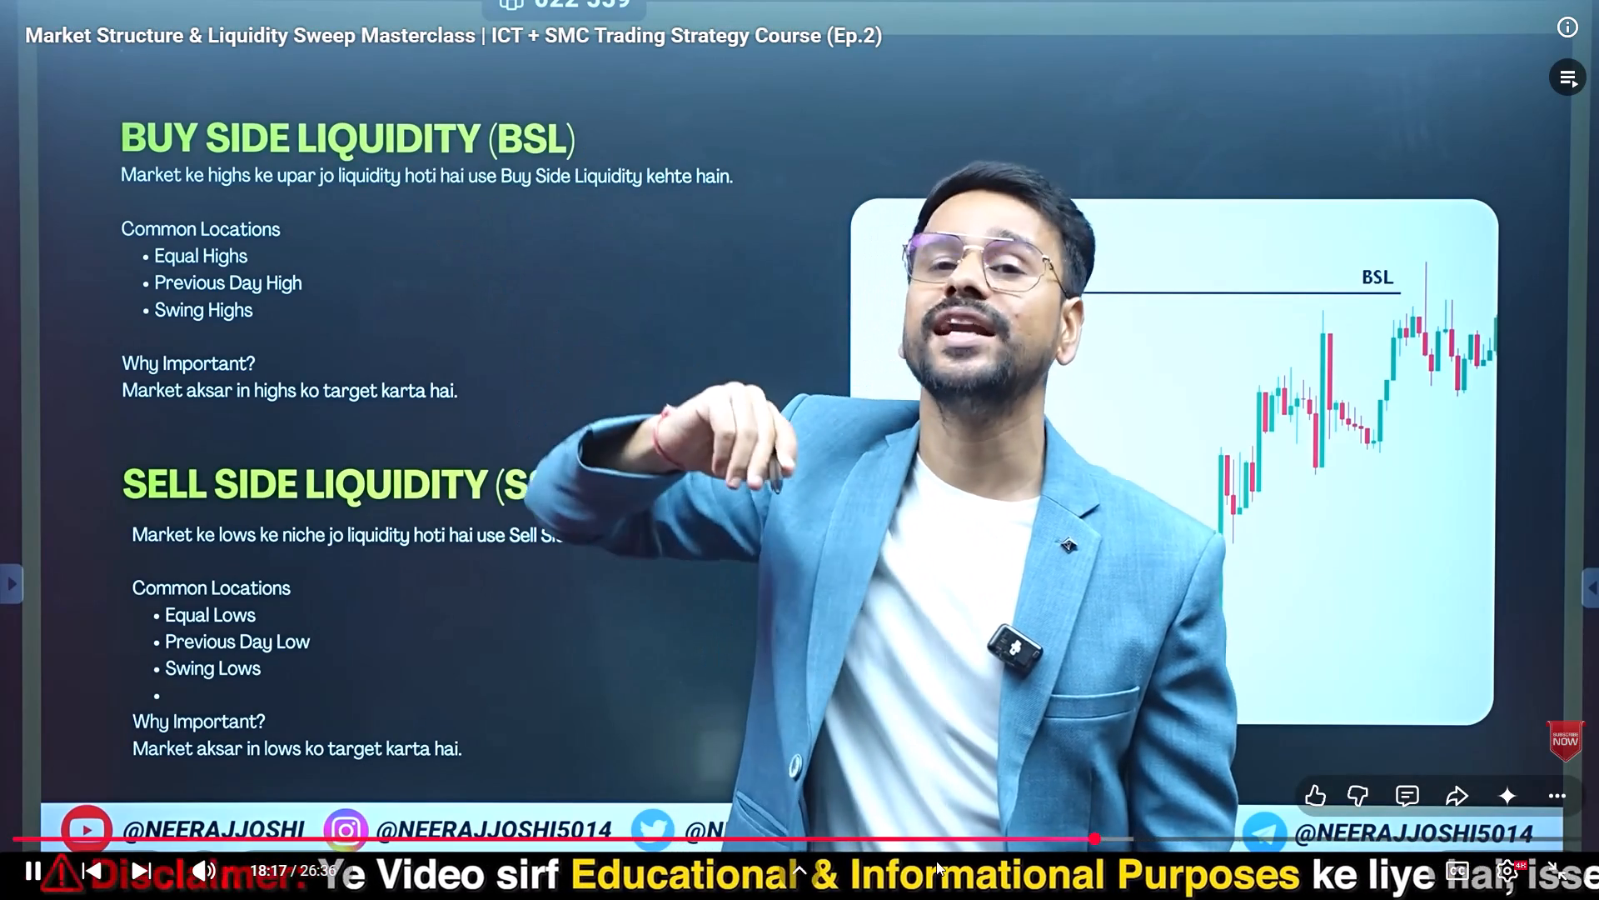
pyautogui.click(1198, 687)
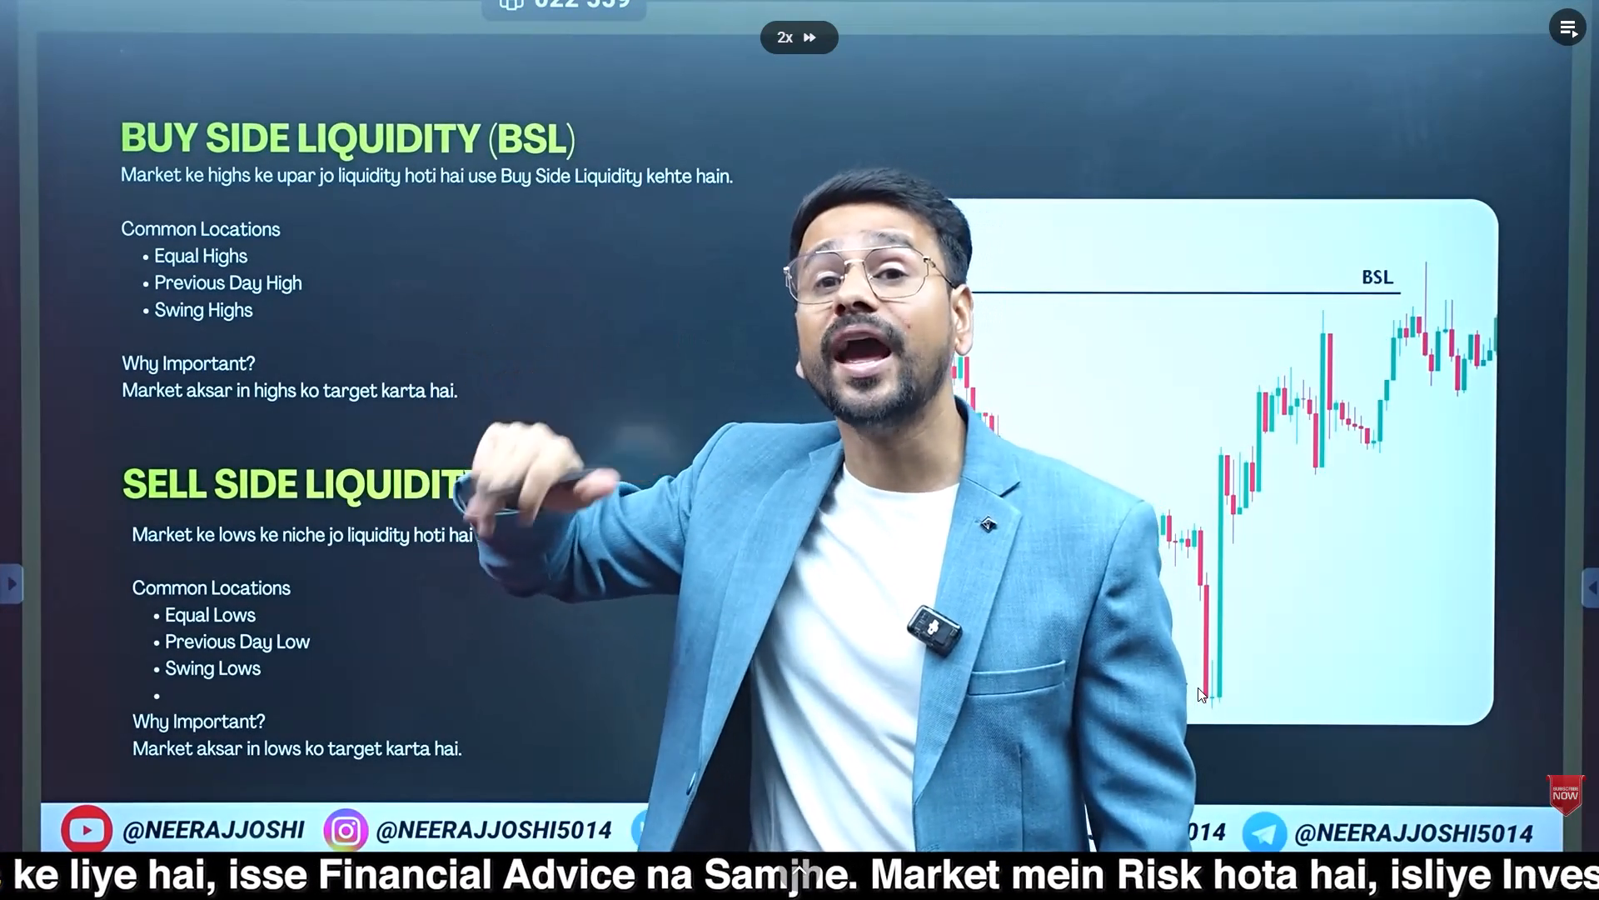
pyautogui.click(1189, 583)
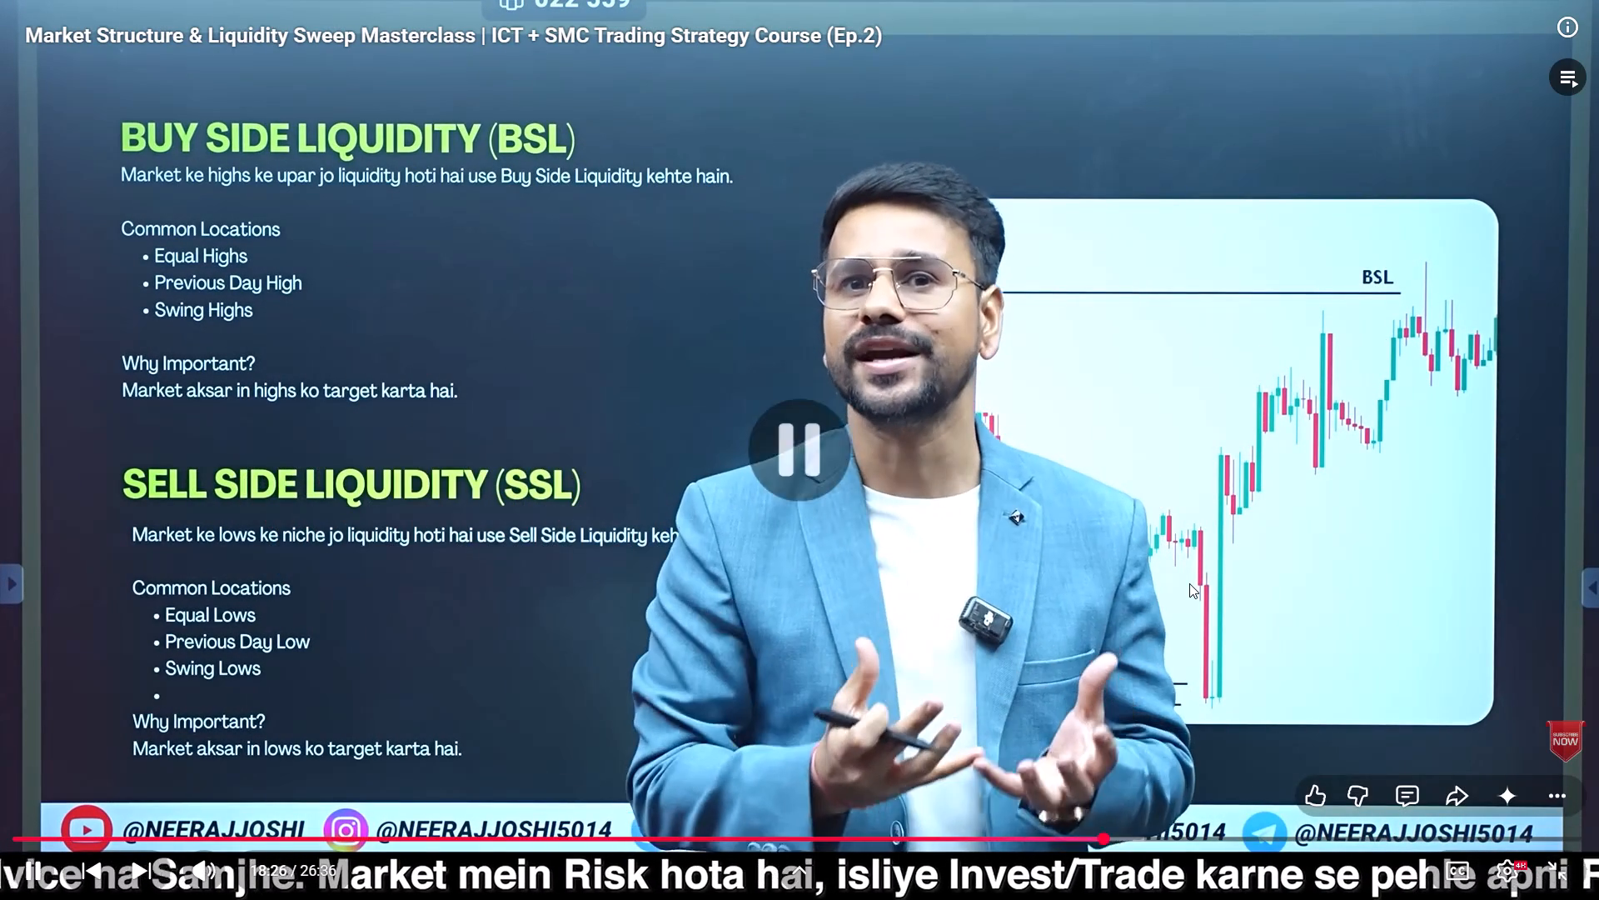
# Leave the full-screen video and switch to the TradingView NAS100 chart.
pyautogui.click(1577, 862)
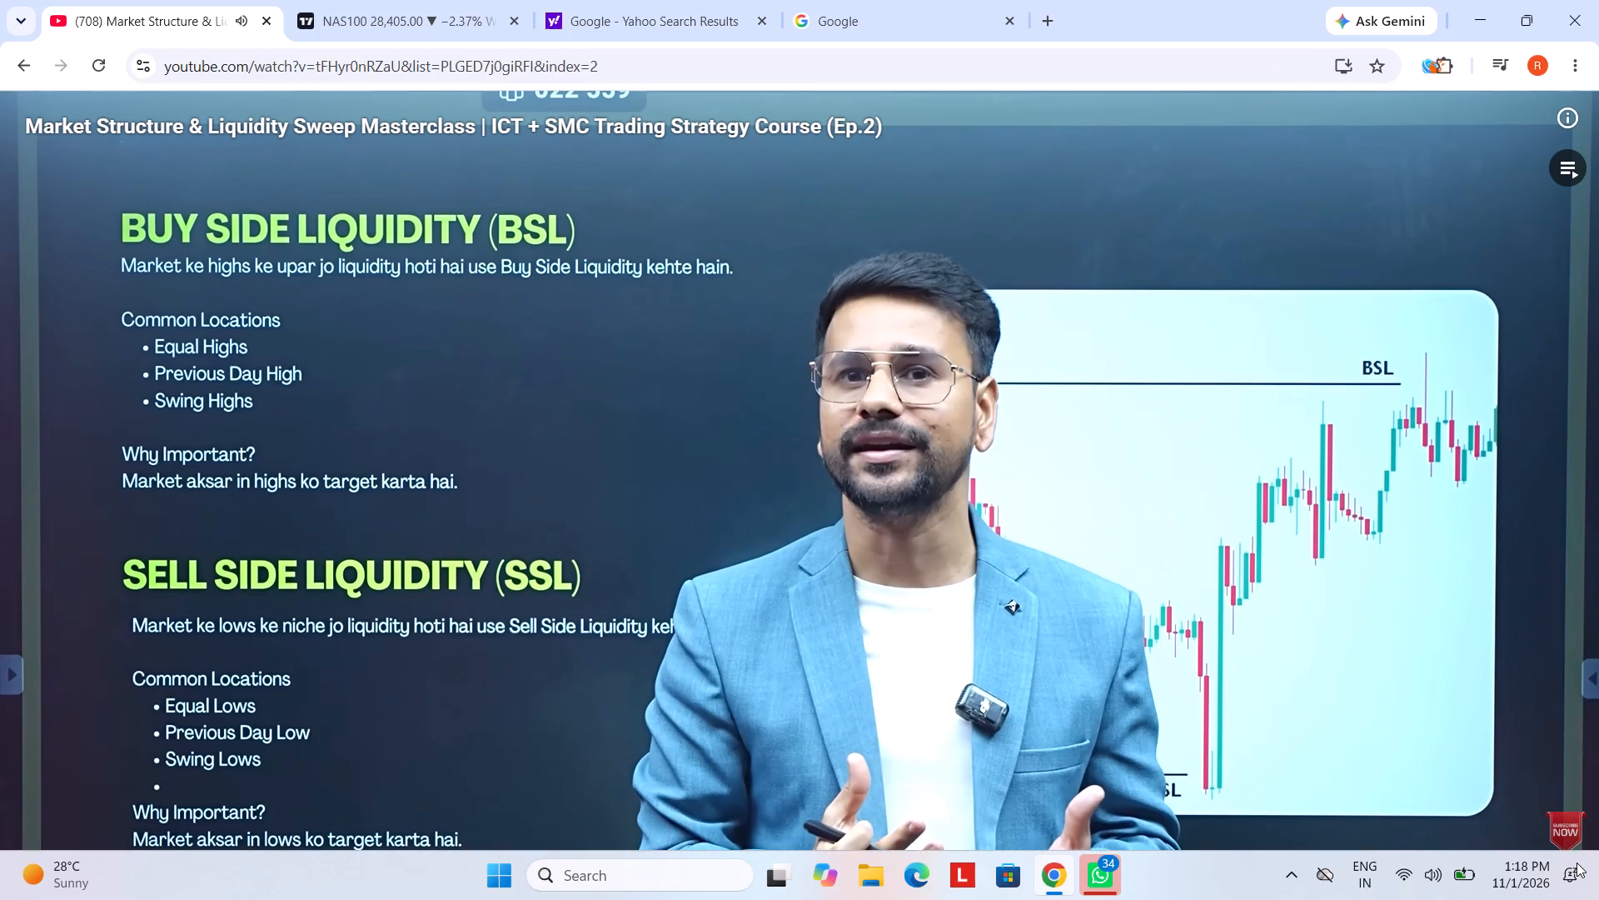
pyautogui.click(382, 0)
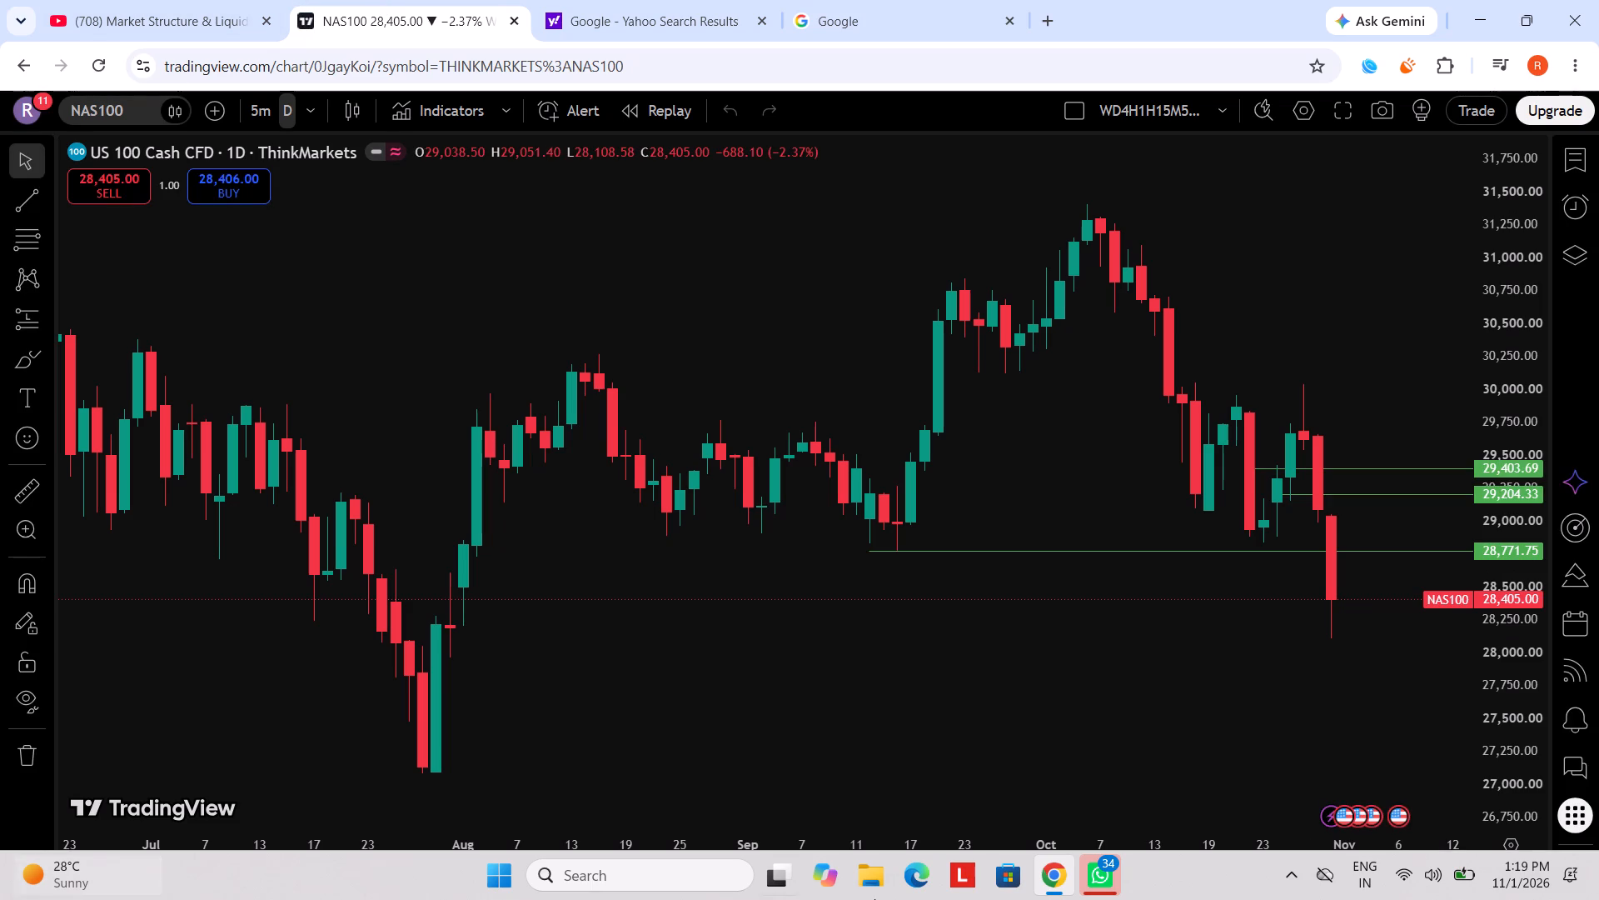
# Delete the three green horizontal lines at 28,771.75, 29,204.33 and 29,403.69 from the NAS100 daily chart.
pyautogui.scroll(-5, 1067, 642)
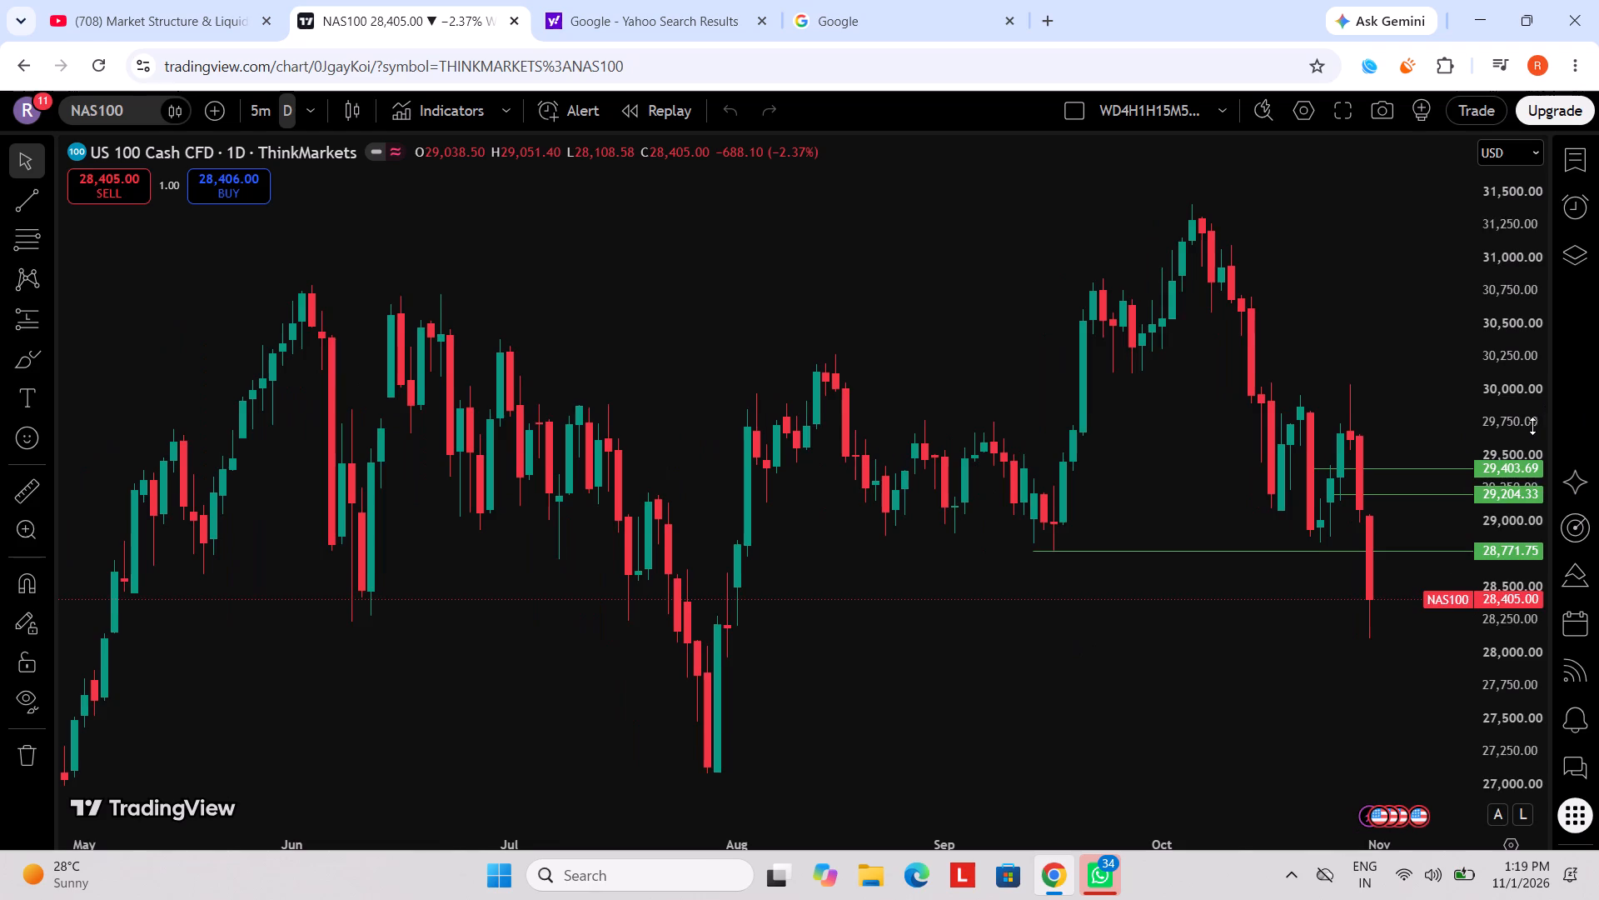
pyautogui.scroll(-17, 1531, 426)
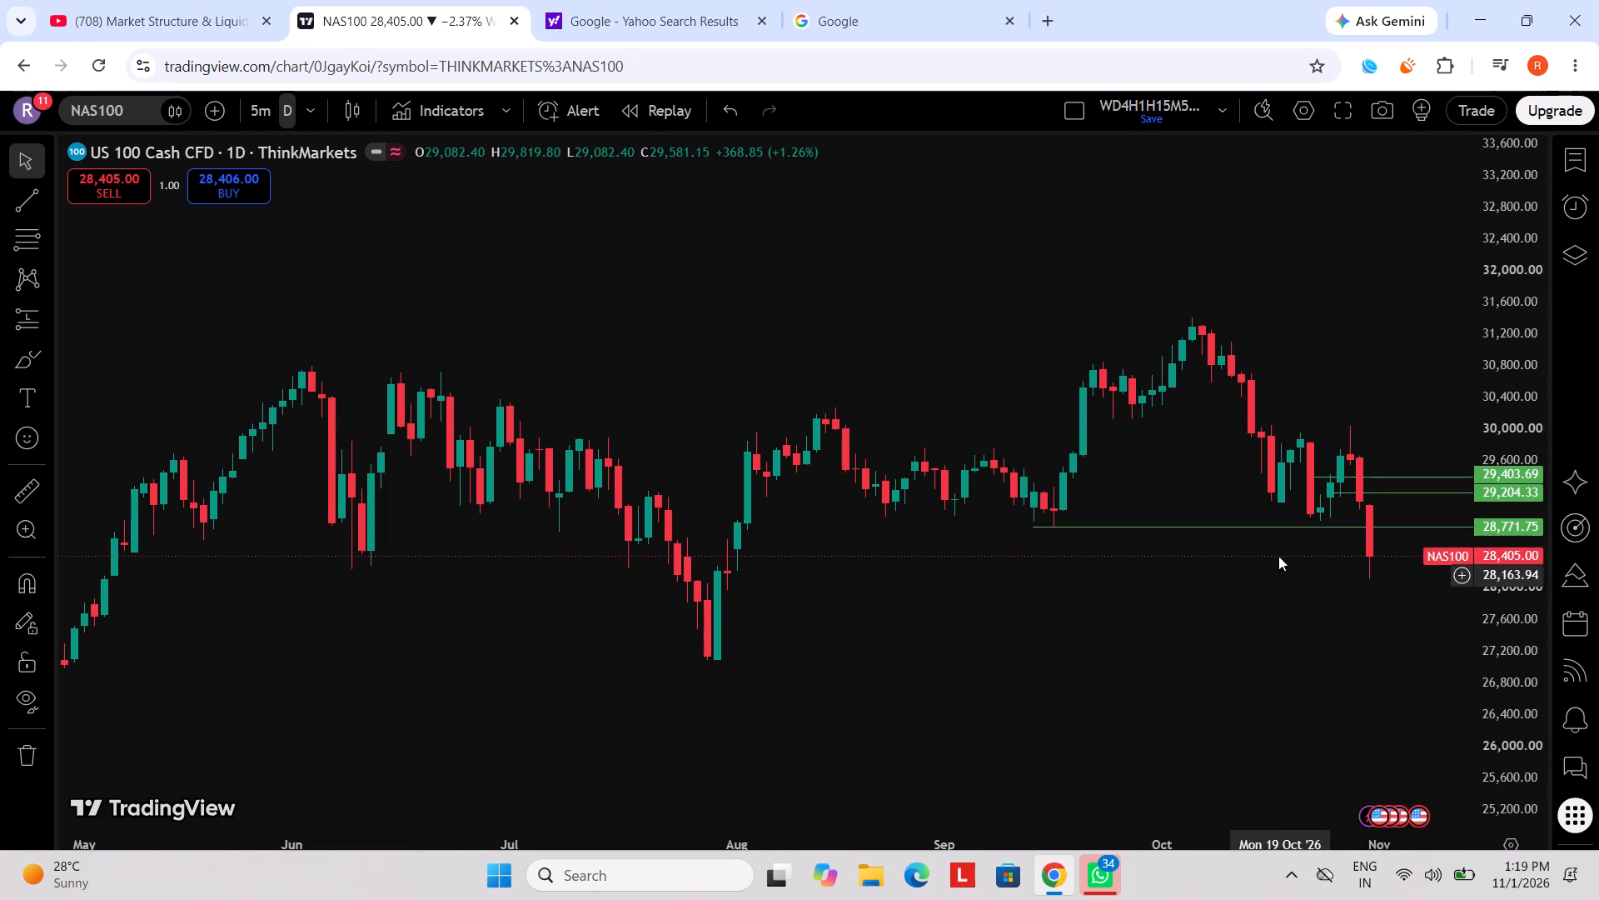
pyautogui.click(1272, 531)
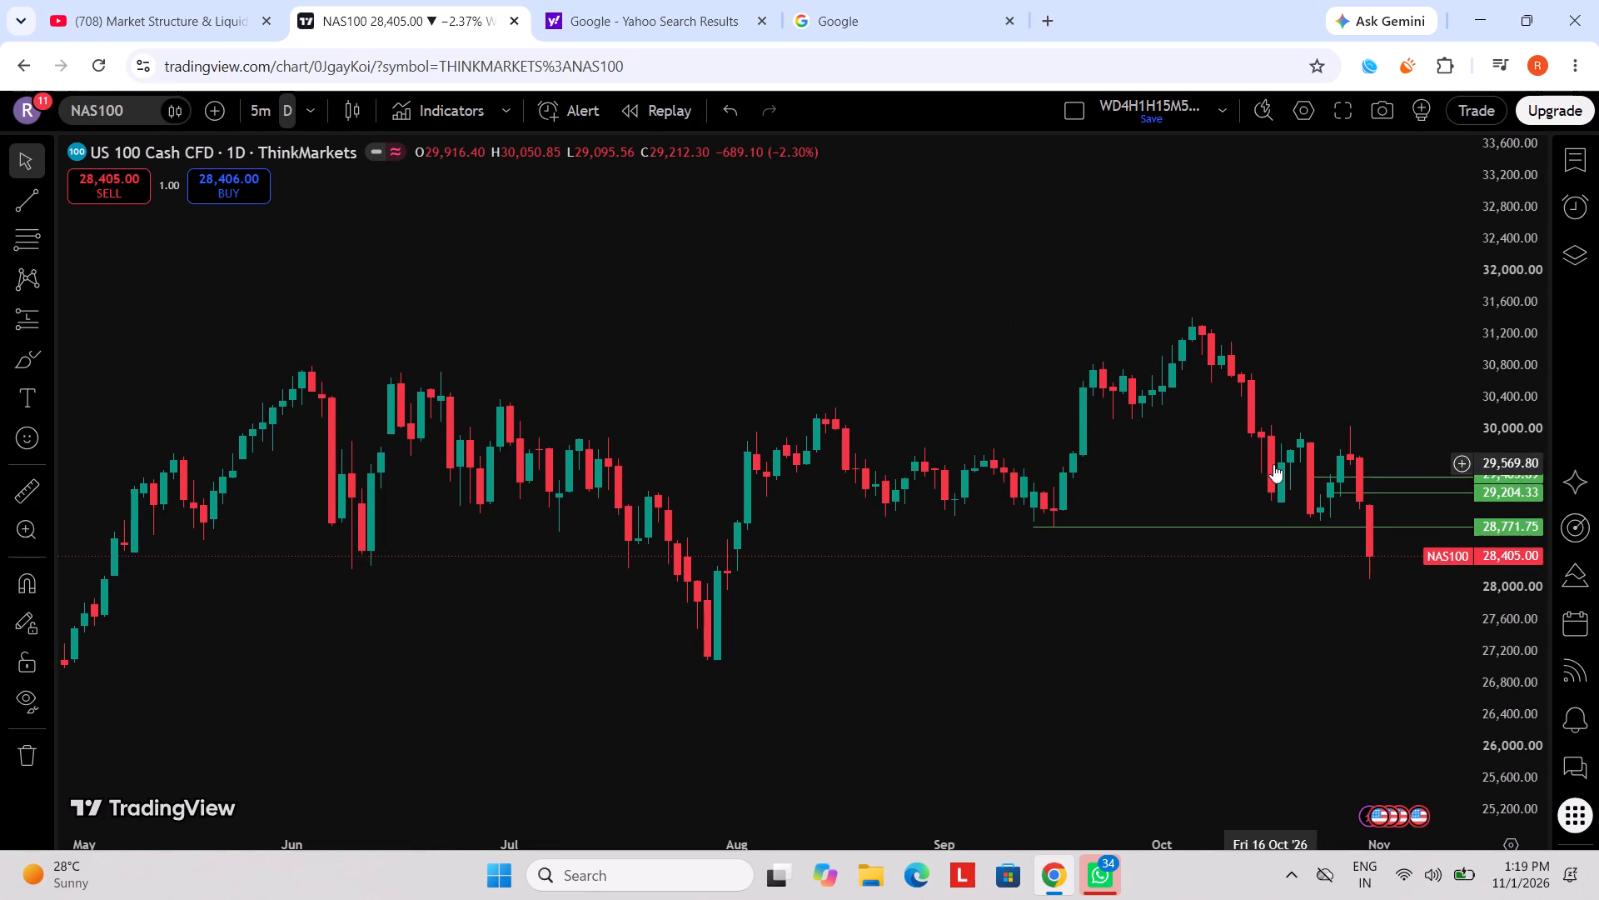
pyautogui.click(1268, 525)
pyautogui.click(1179, 150)
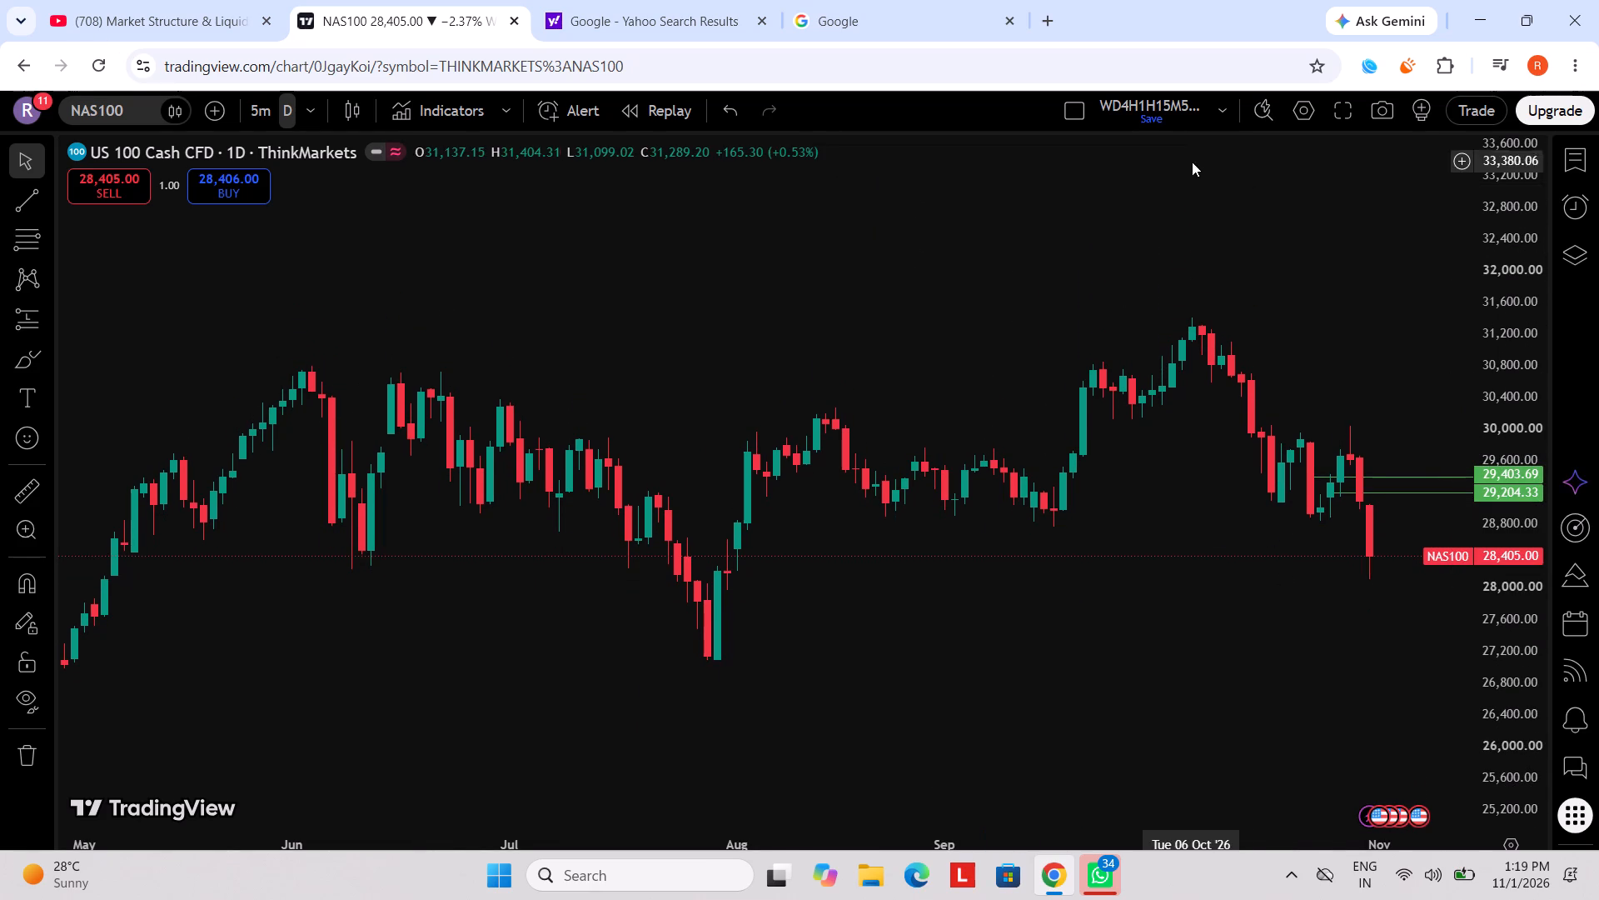
pyautogui.click(1388, 490)
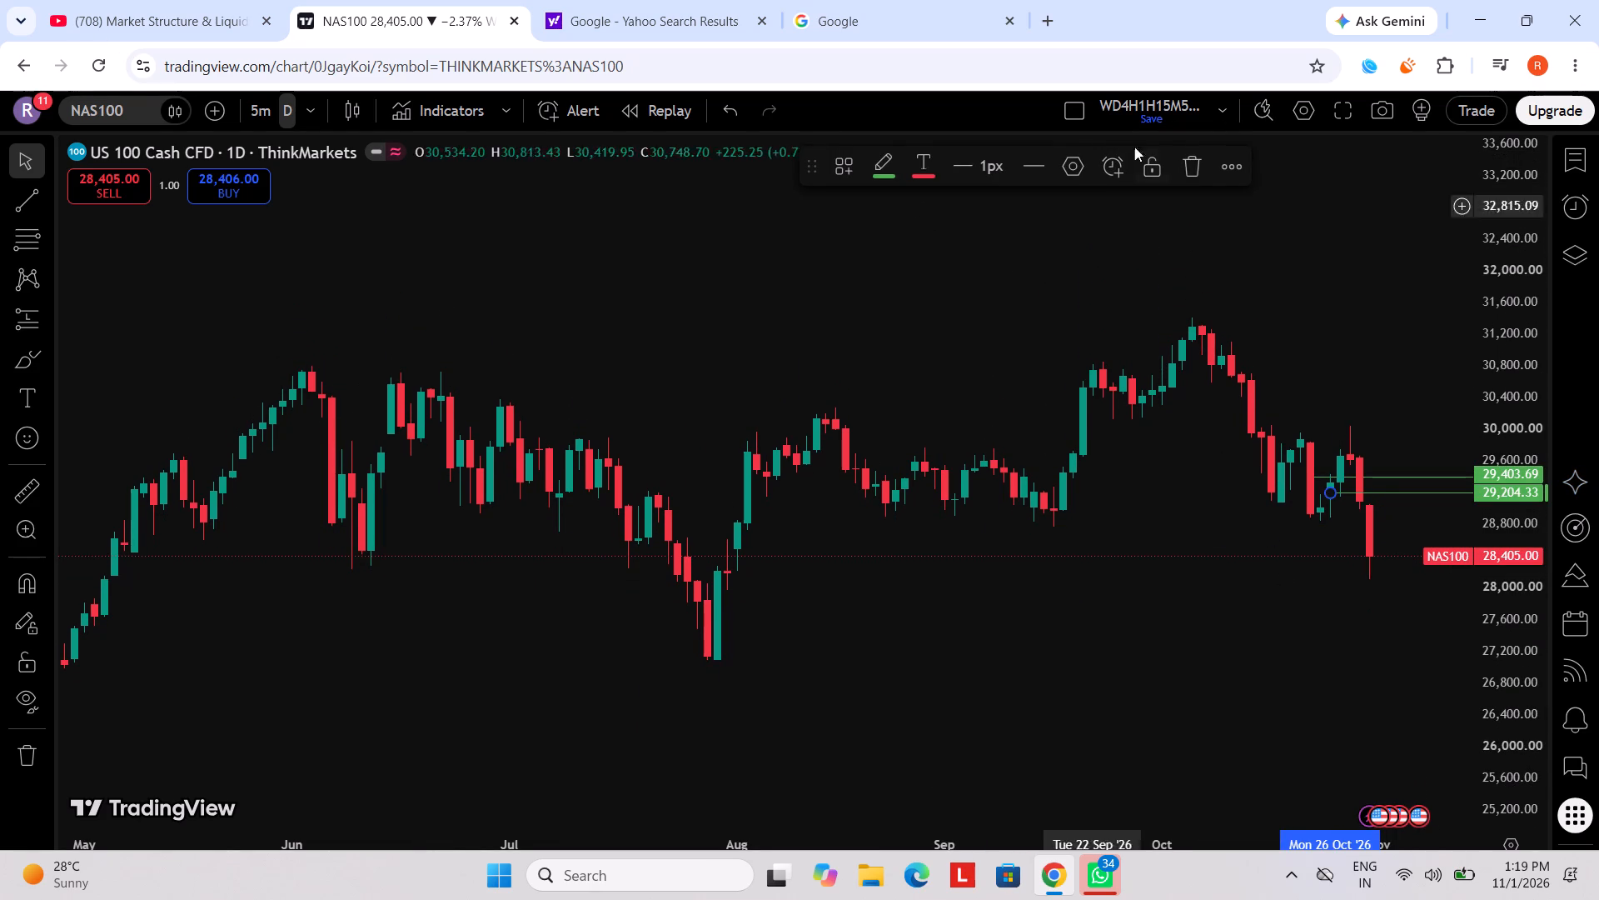
pyautogui.click(1183, 163)
pyautogui.click(1379, 475)
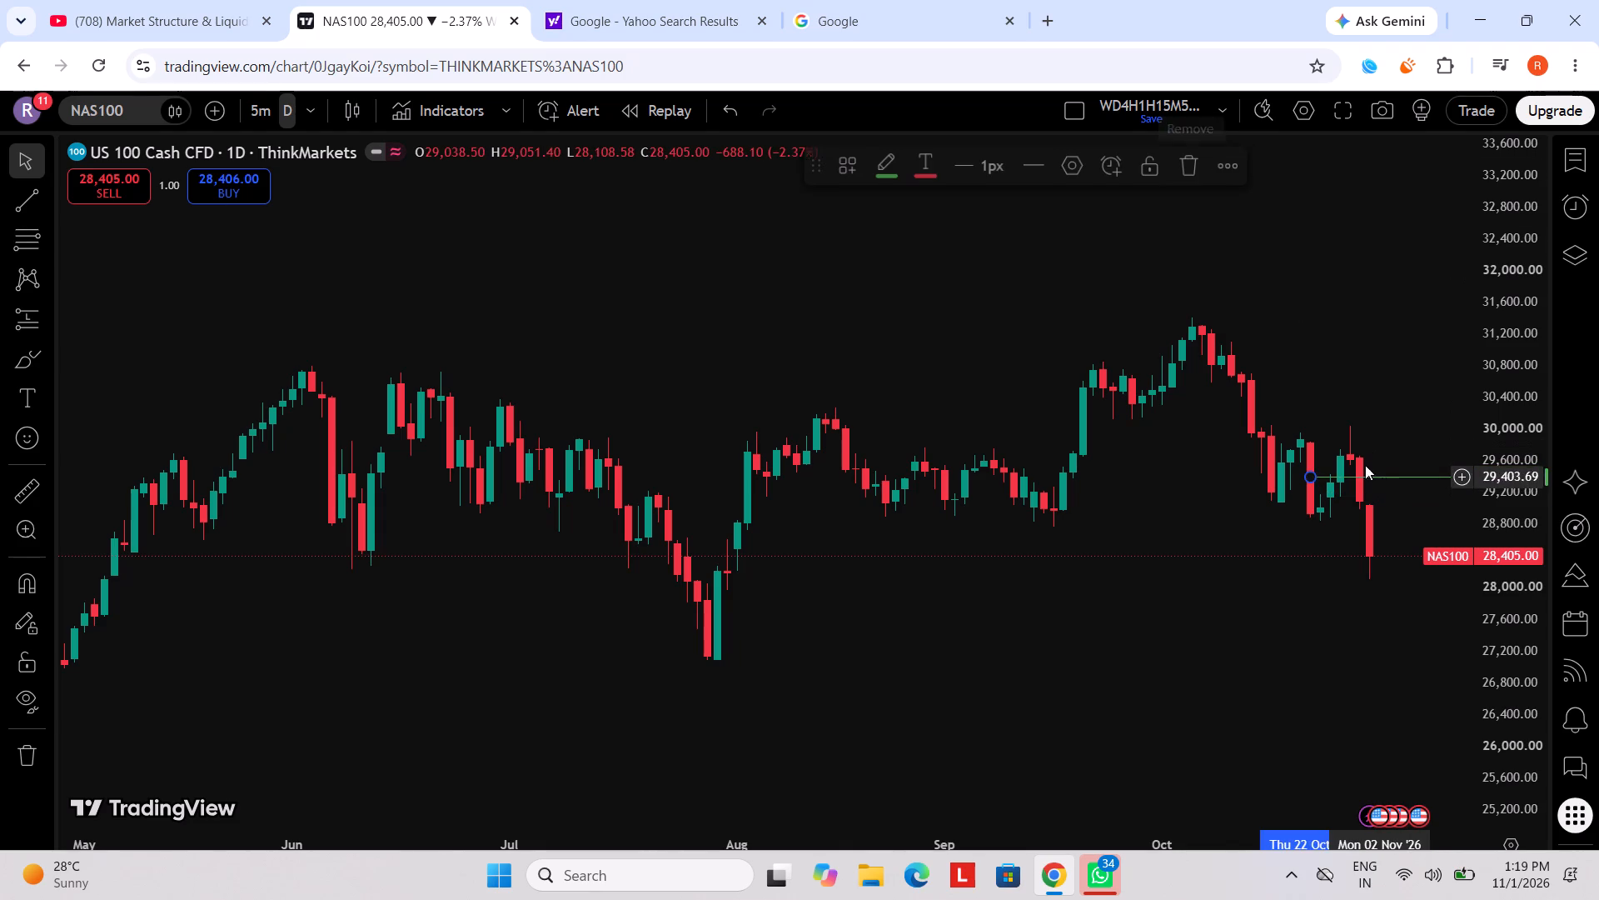
pyautogui.click(1188, 175)
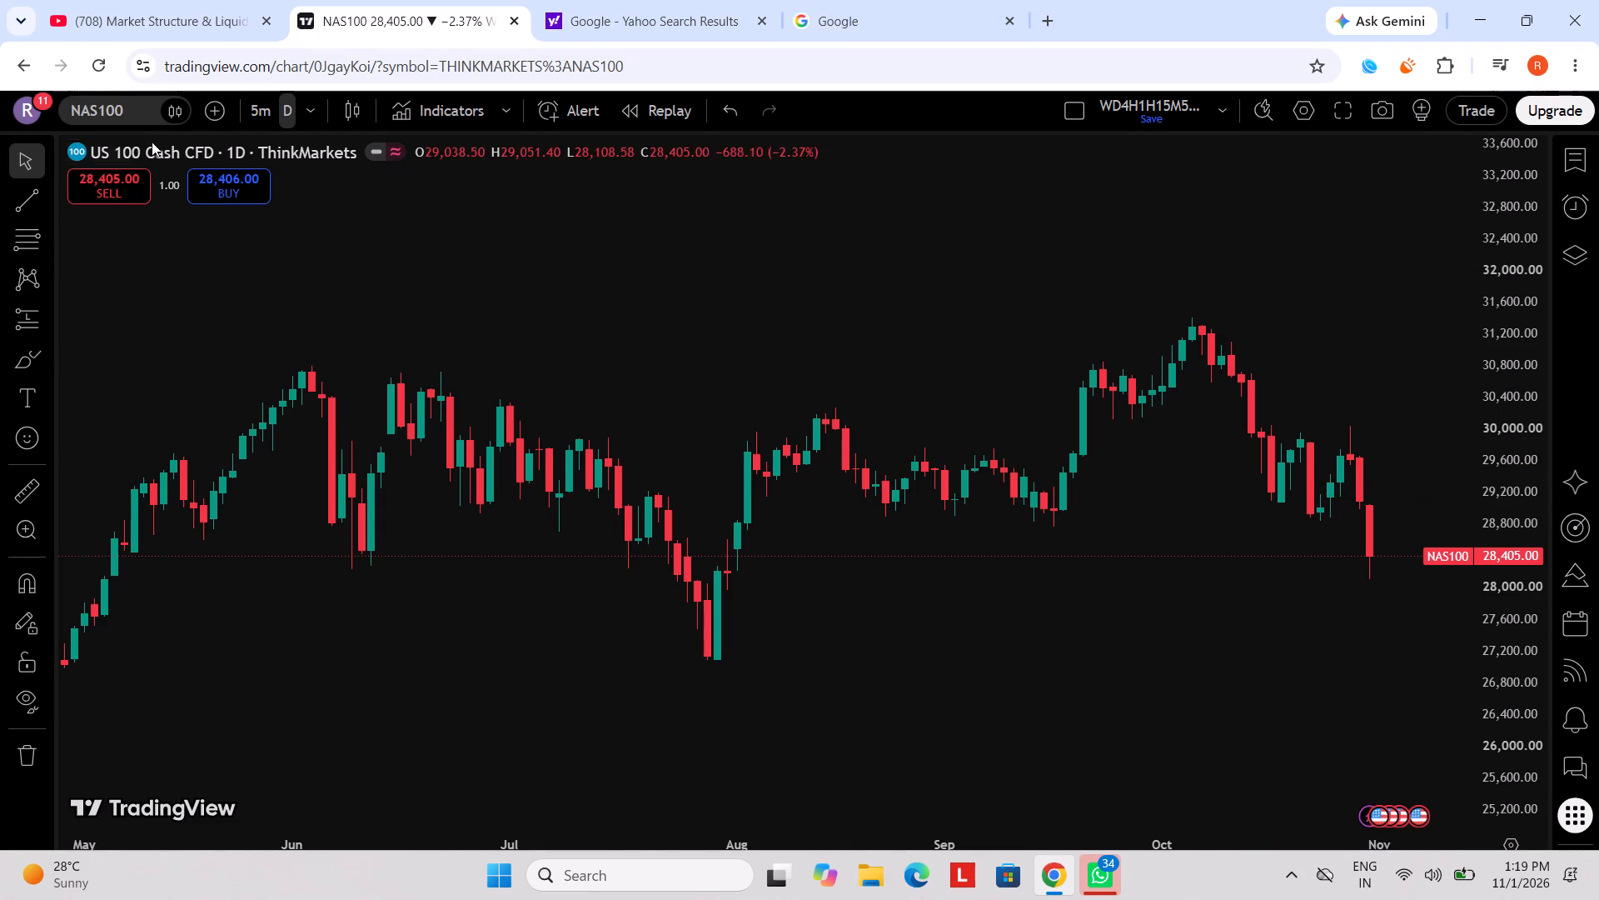
# Change the NAS100 chart's interval to 1 hour.
pyautogui.click(132, 106)
pyautogui.click(198, 407)
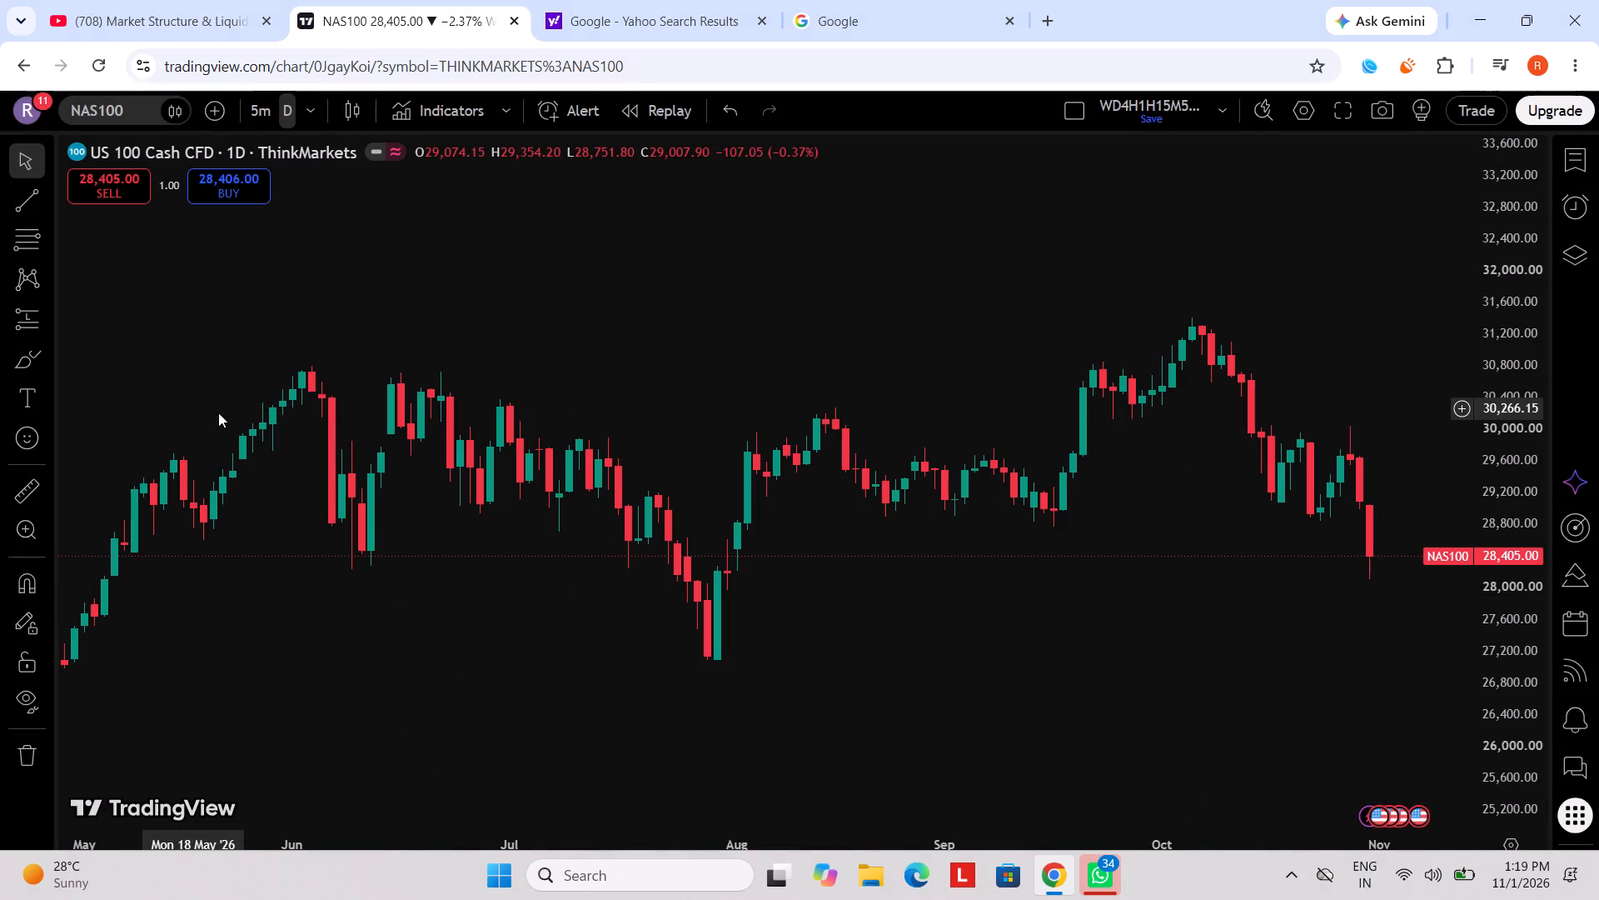
pyautogui.click(319, 96)
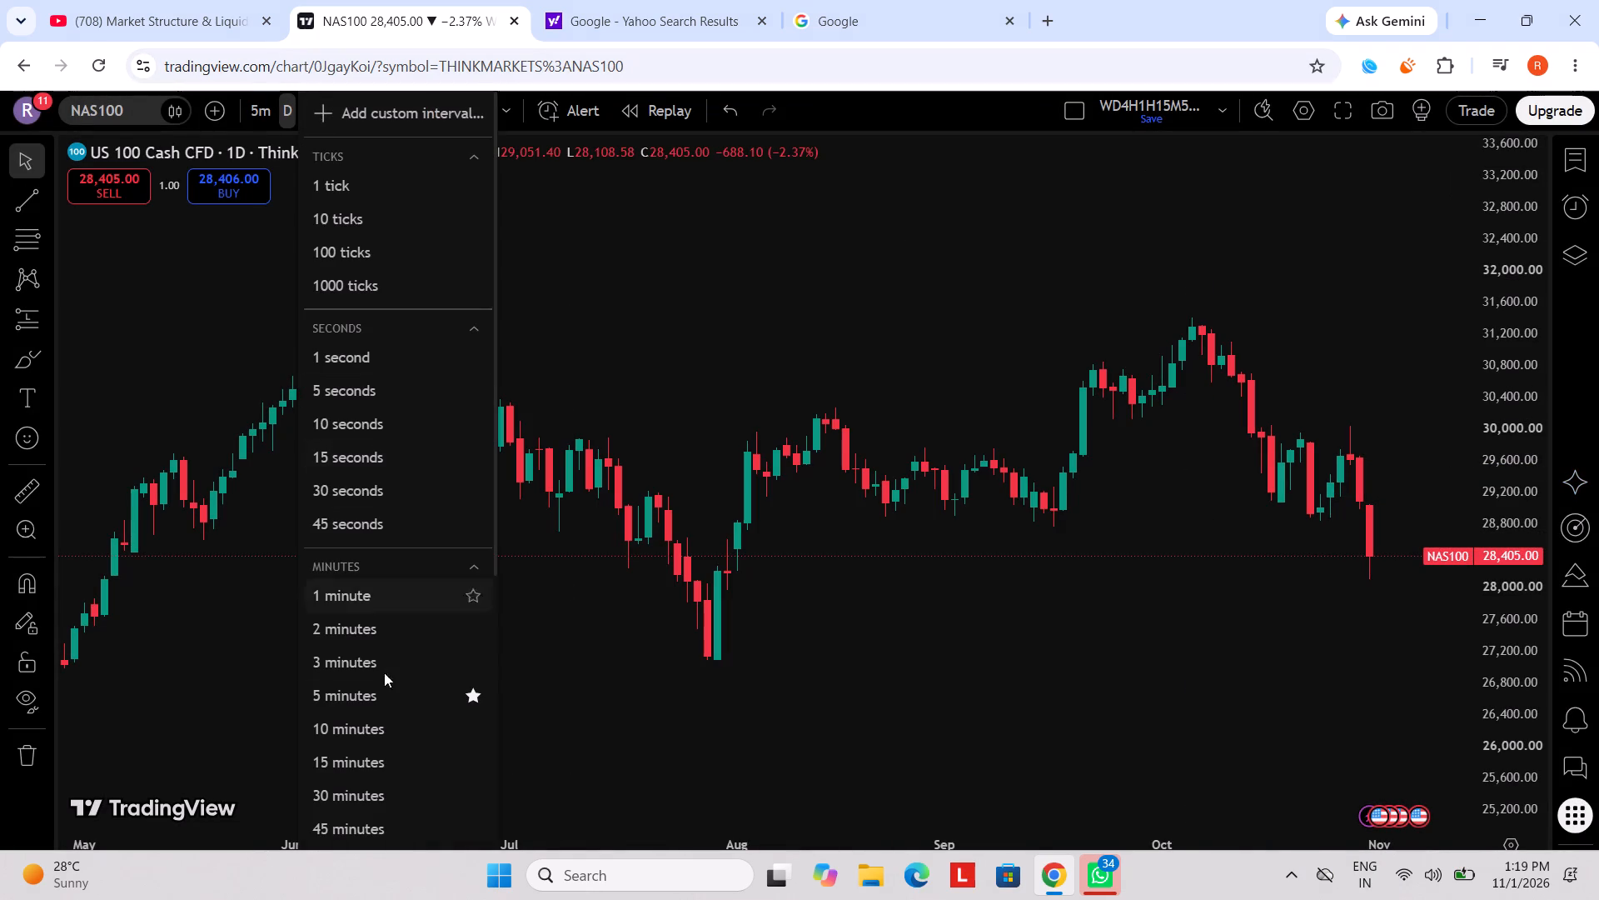
pyautogui.scroll(-2, 371, 707)
pyautogui.click(371, 706)
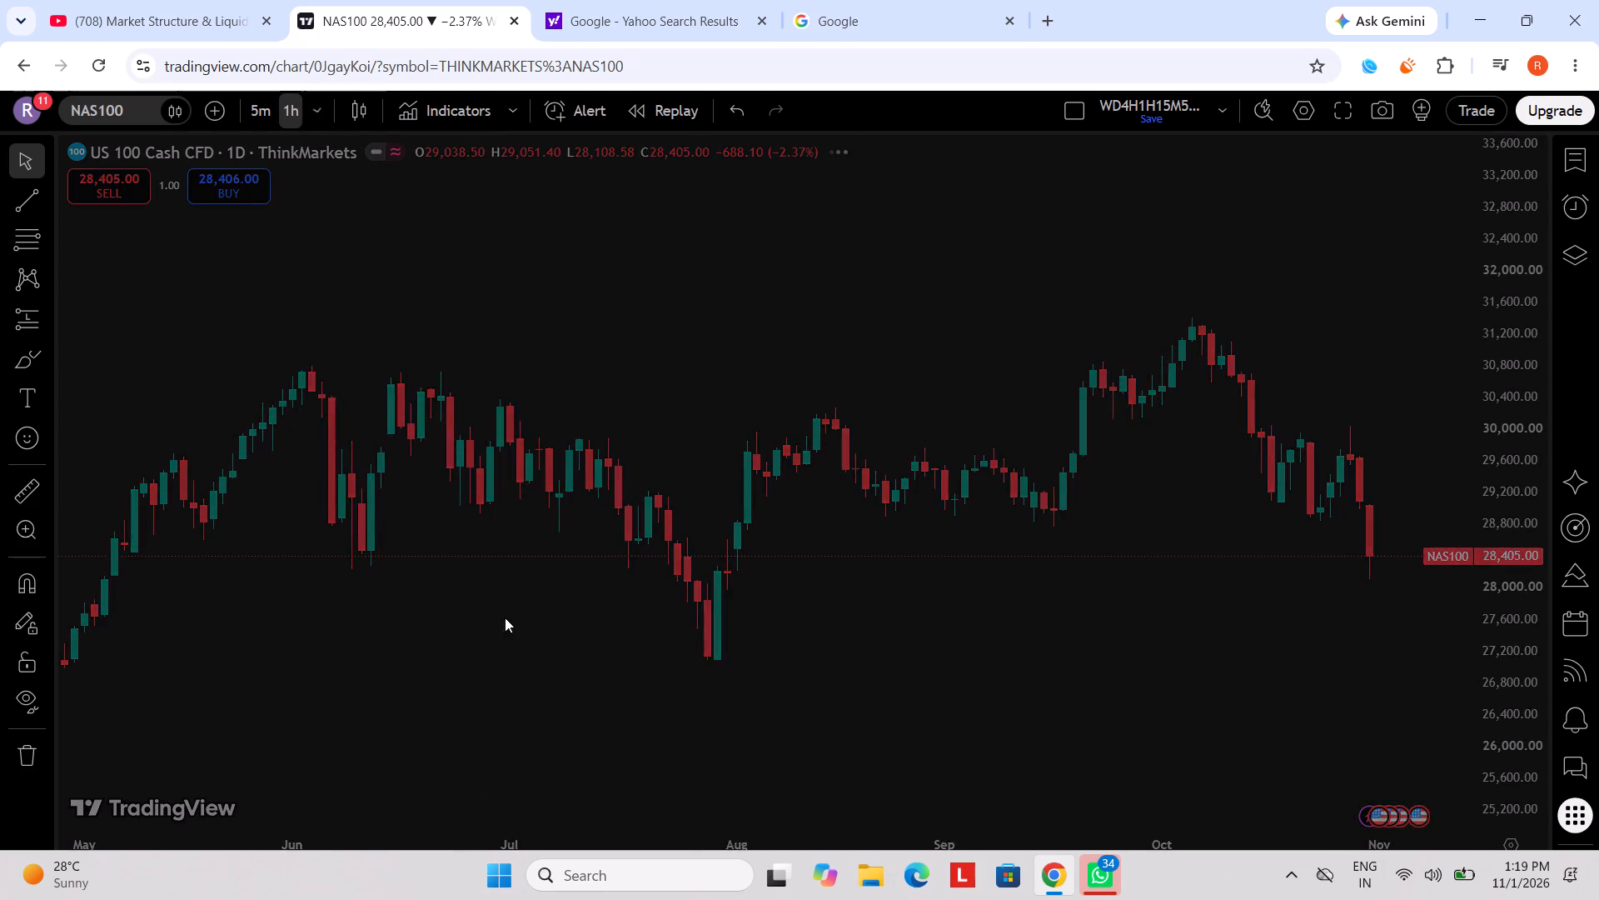
pyautogui.scroll(-20, 1108, 479)
pyautogui.scroll(-4, 1108, 479)
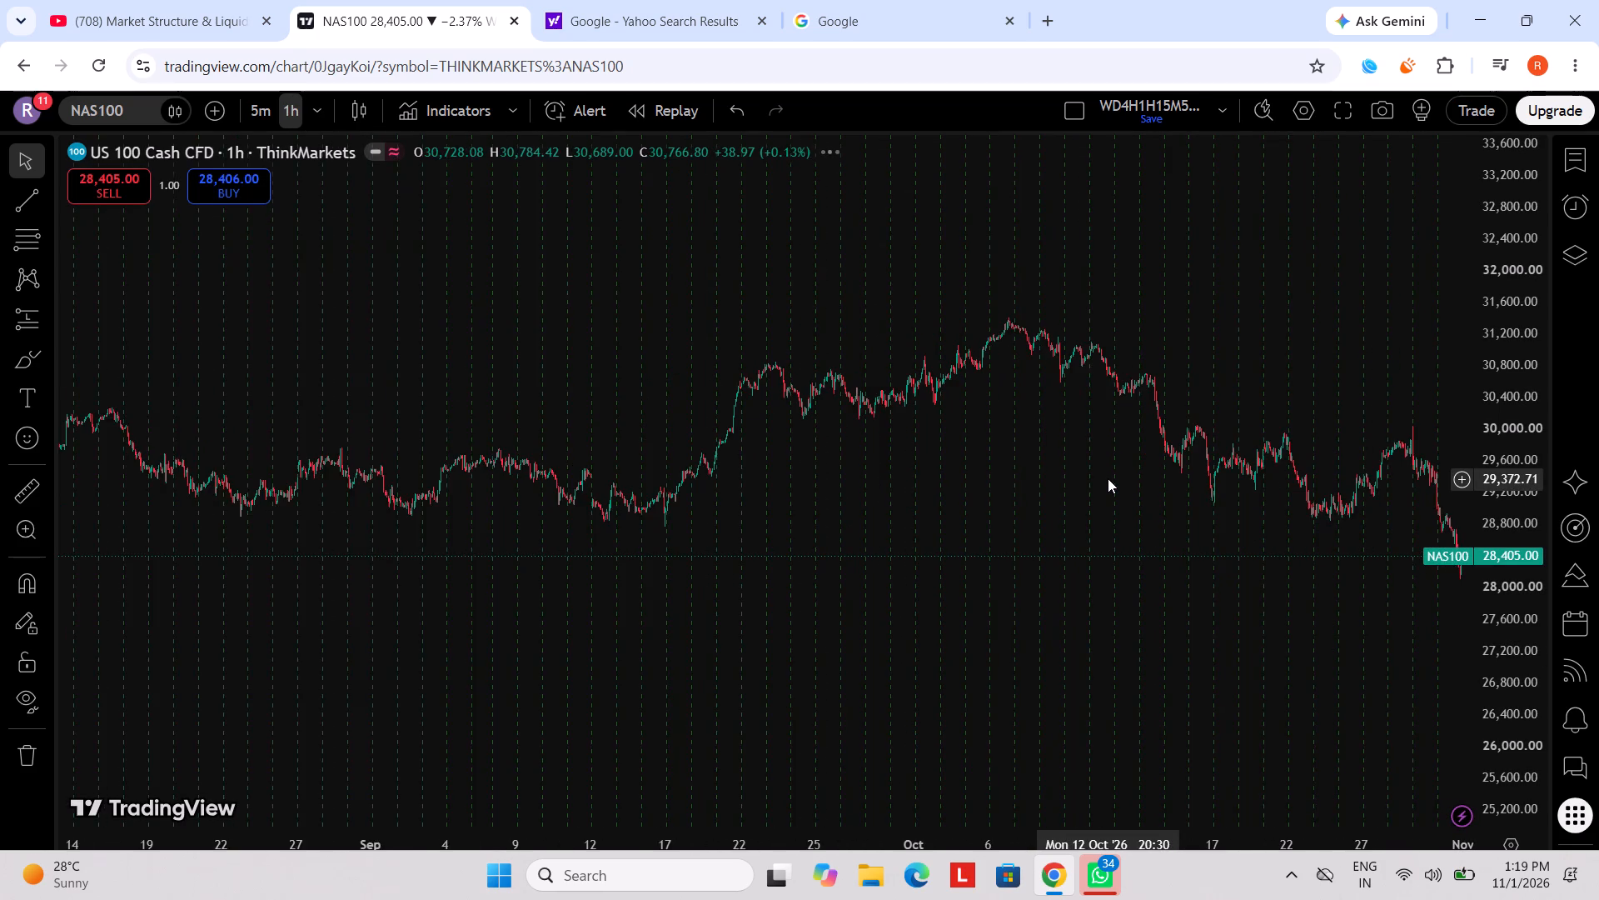
# Examine the October swing highs and lows on the NAS100 1-hour chart.
pyautogui.scroll(-10, 1108, 478)
pyautogui.scroll(7, 1108, 478)
pyautogui.scroll(6, 1265, 520)
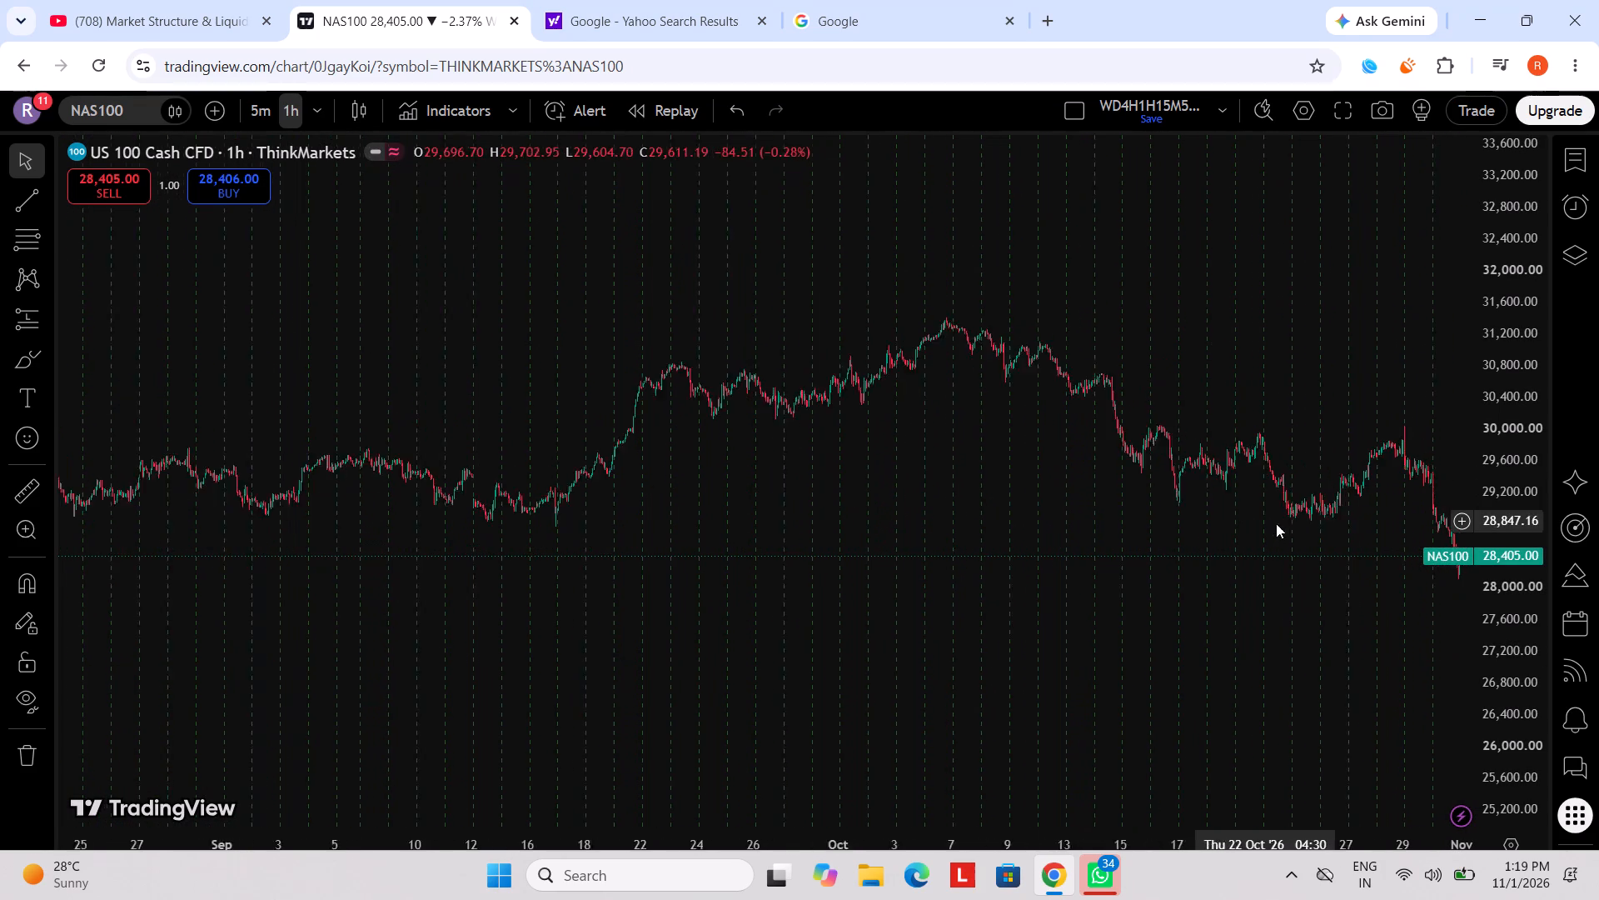
pyautogui.scroll(12, 1517, 478)
pyautogui.scroll(14, 1348, 512)
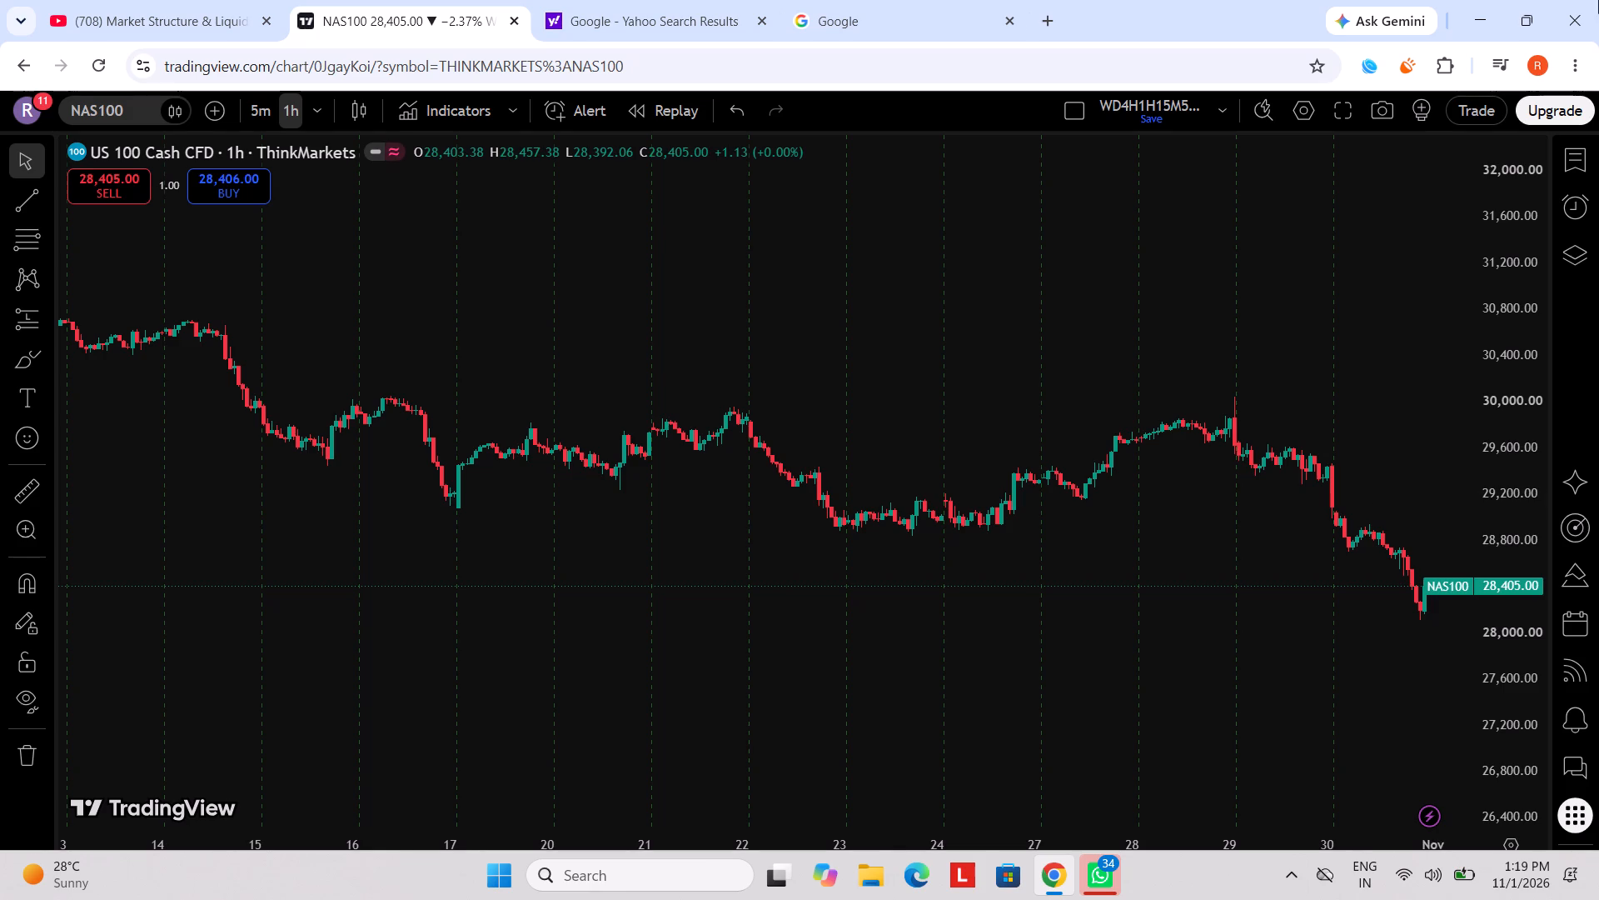
pyautogui.scroll(20, 1547, 498)
pyautogui.scroll(2, 1547, 498)
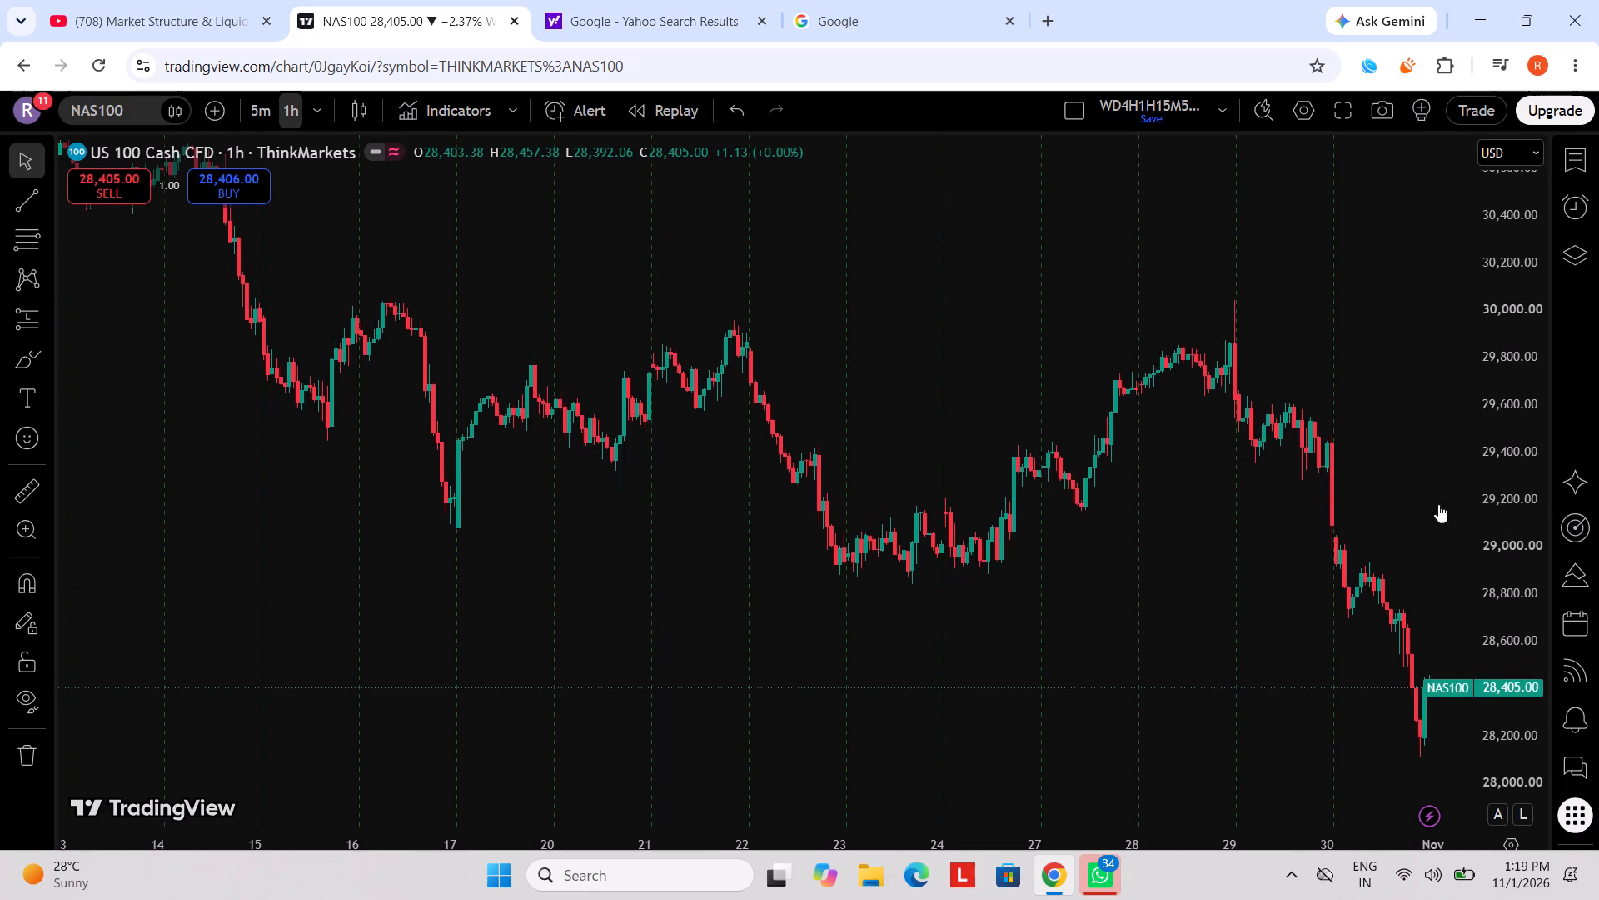
pyautogui.scroll(13, 1438, 504)
pyautogui.scroll(-10, 1347, 504)
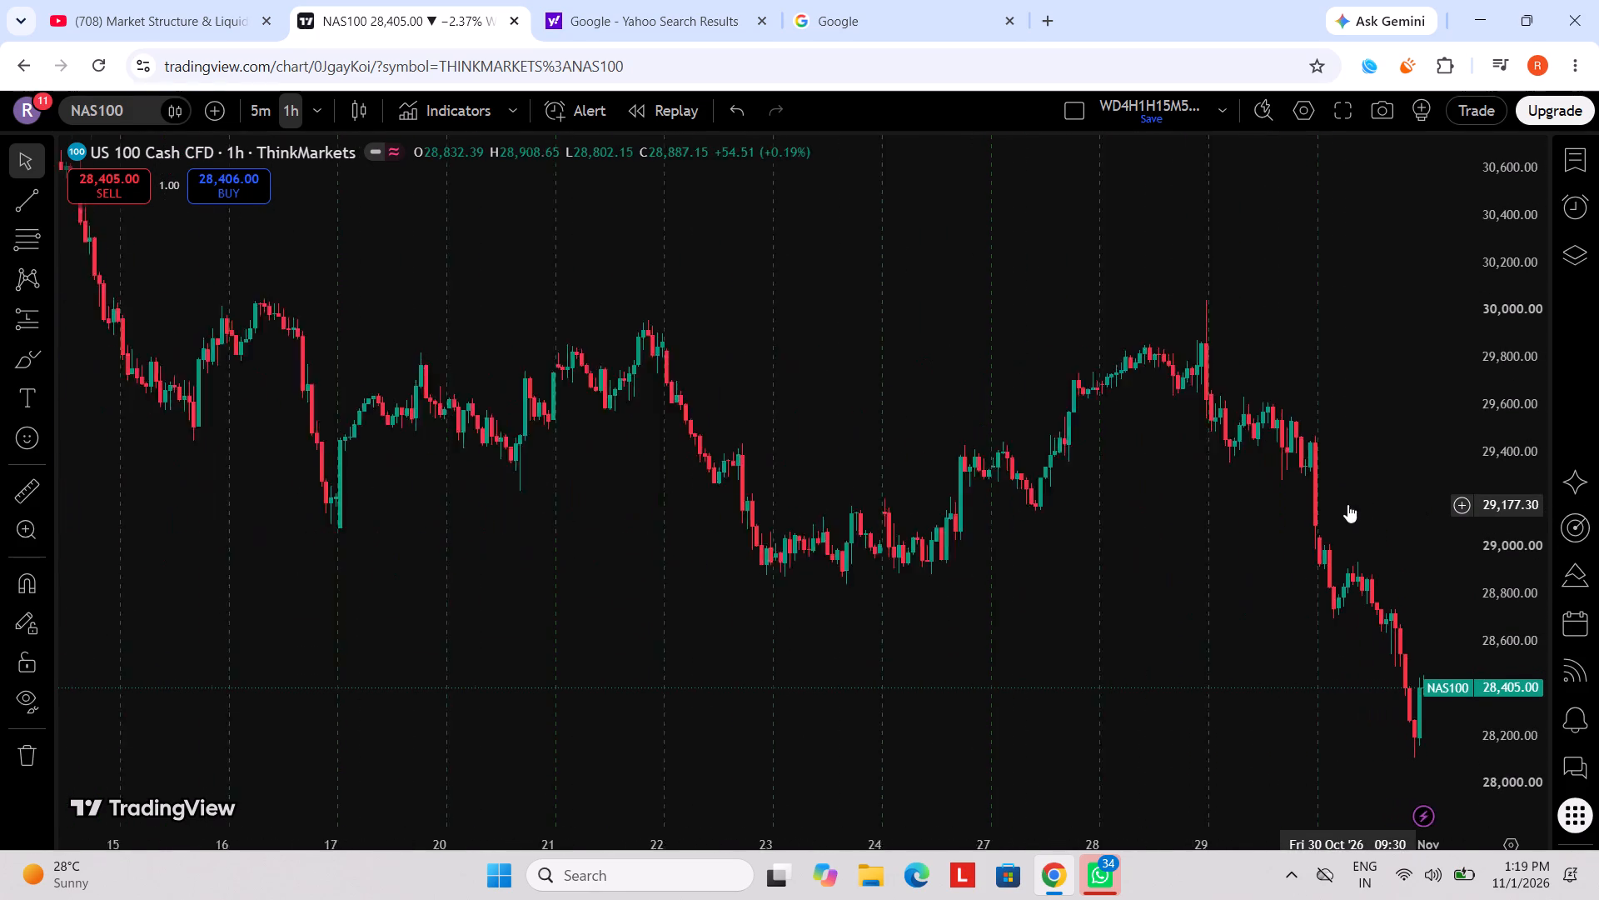
pyautogui.scroll(-1, 1347, 504)
pyautogui.scroll(-14, 1489, 400)
pyautogui.scroll(5, 1347, 437)
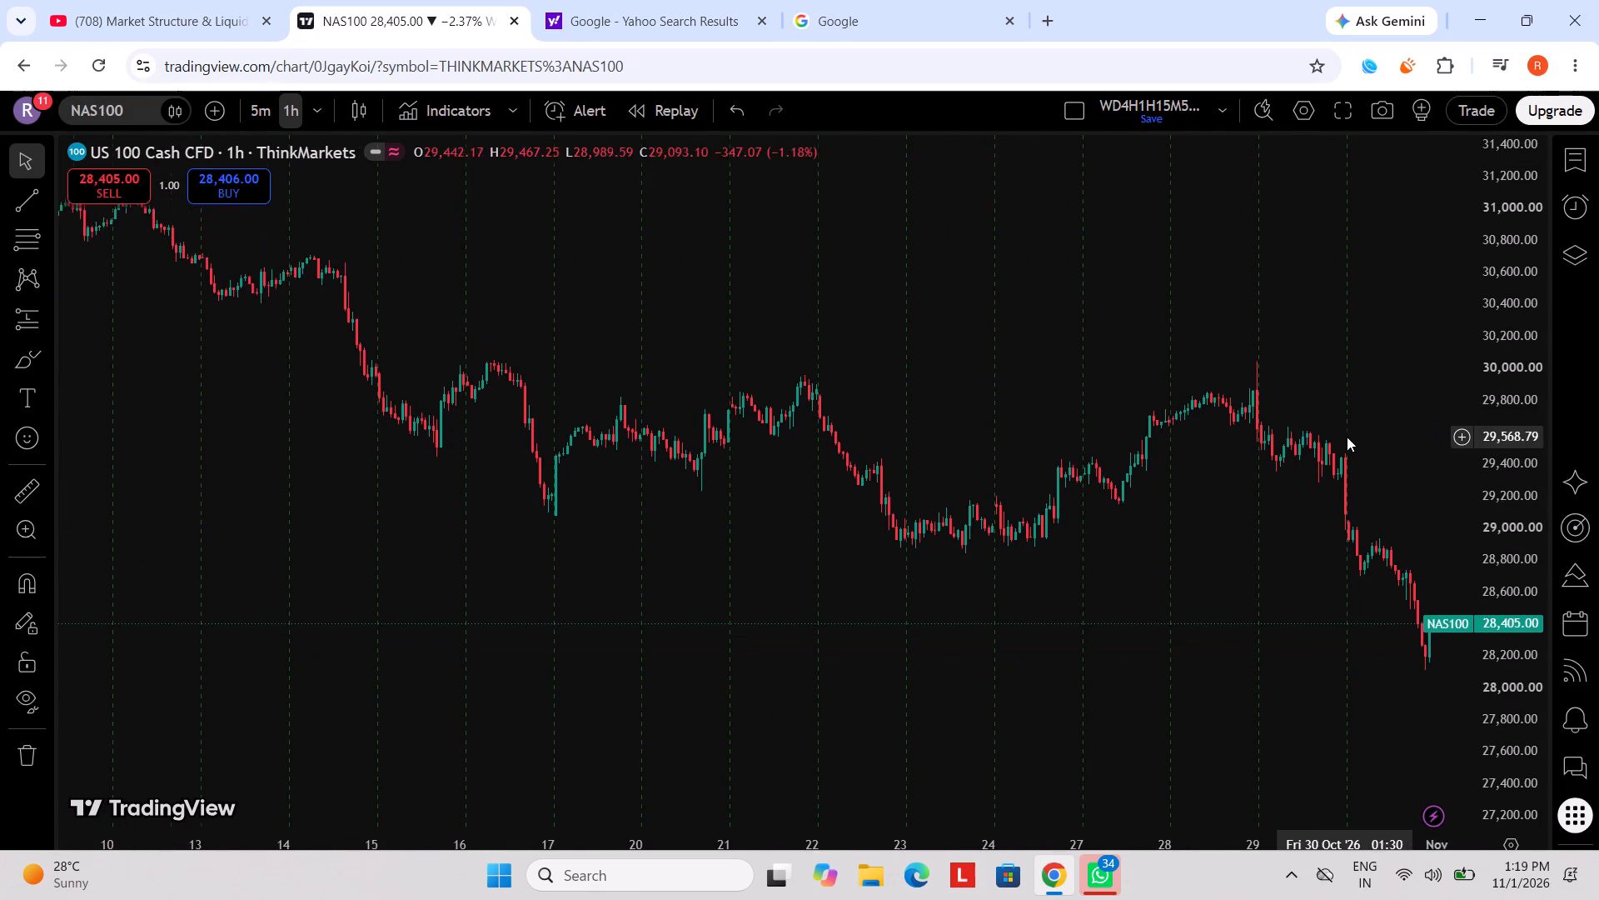
pyautogui.scroll(3, 1347, 437)
pyautogui.scroll(-4, 963, 482)
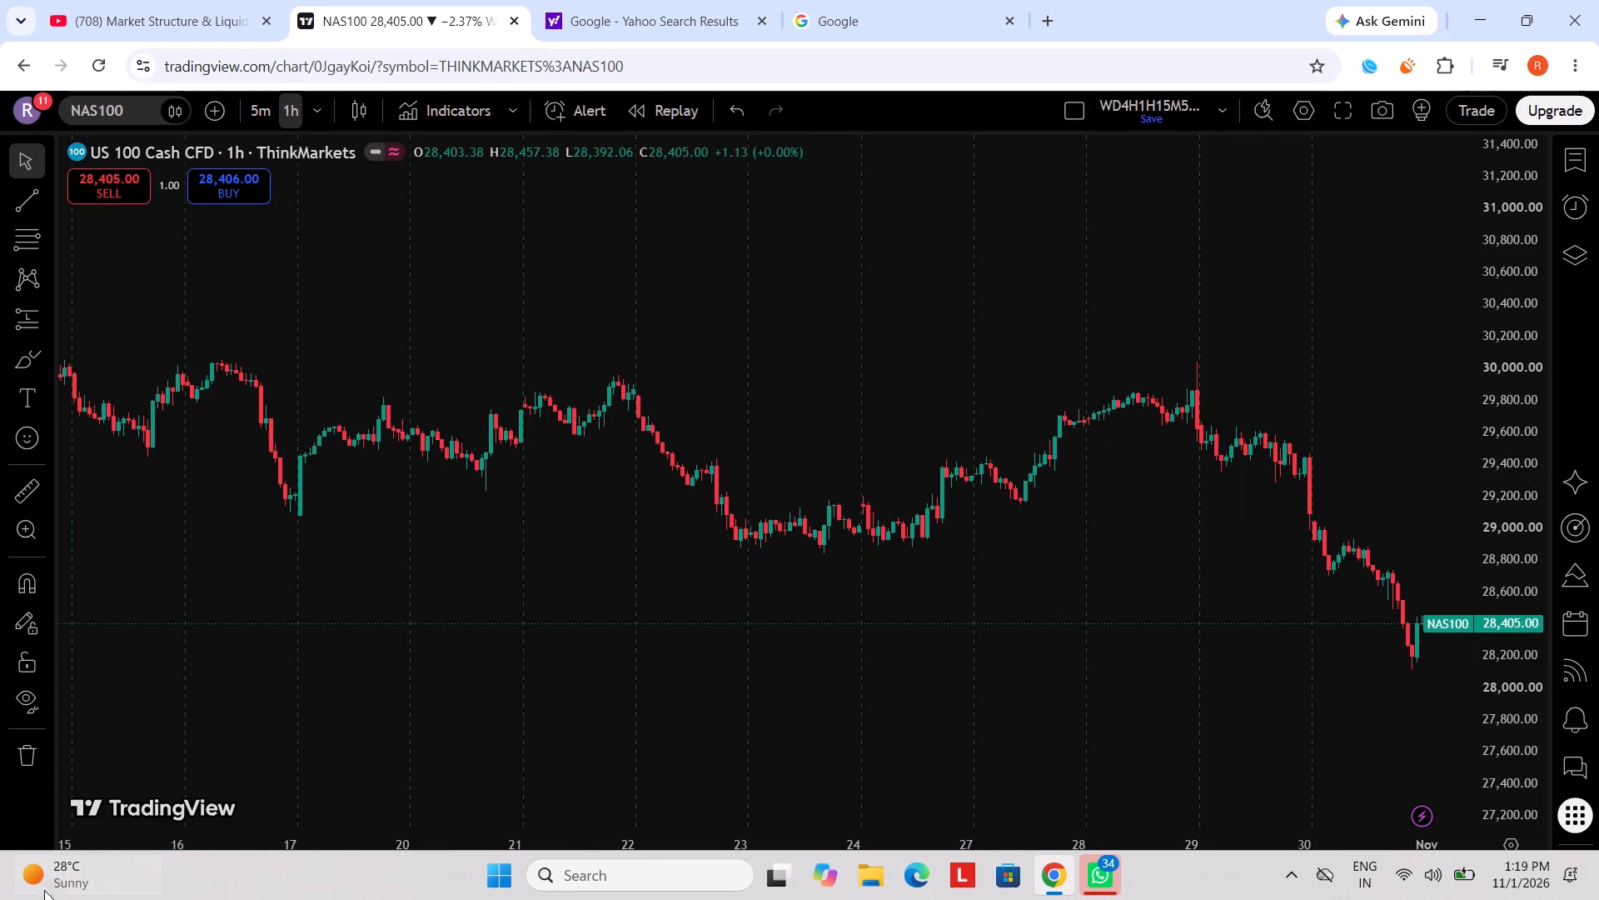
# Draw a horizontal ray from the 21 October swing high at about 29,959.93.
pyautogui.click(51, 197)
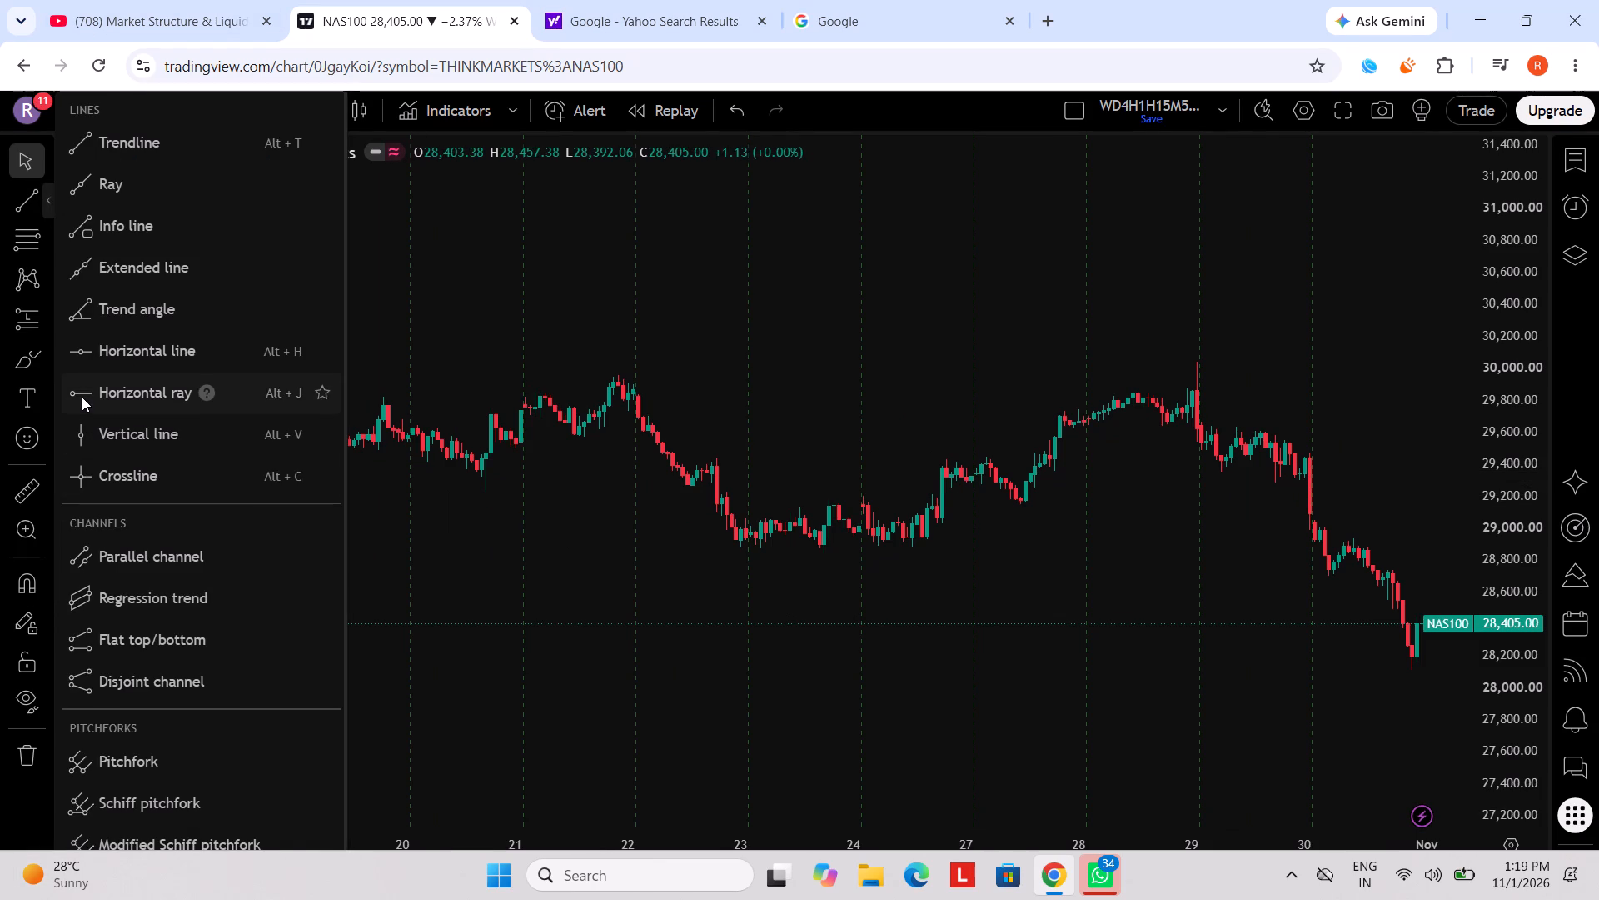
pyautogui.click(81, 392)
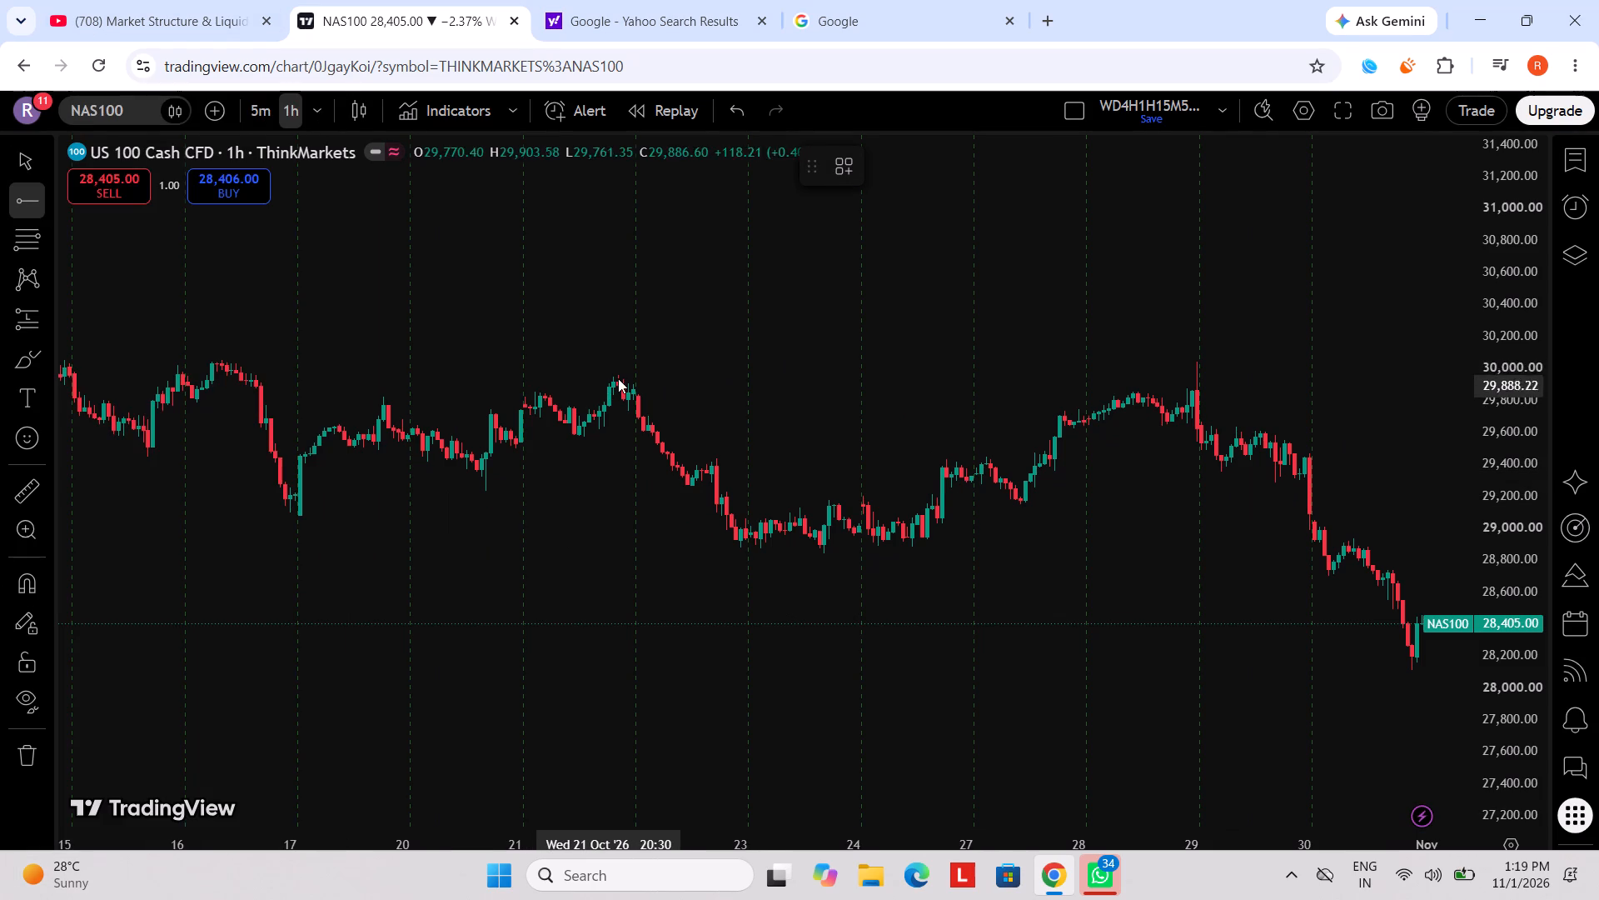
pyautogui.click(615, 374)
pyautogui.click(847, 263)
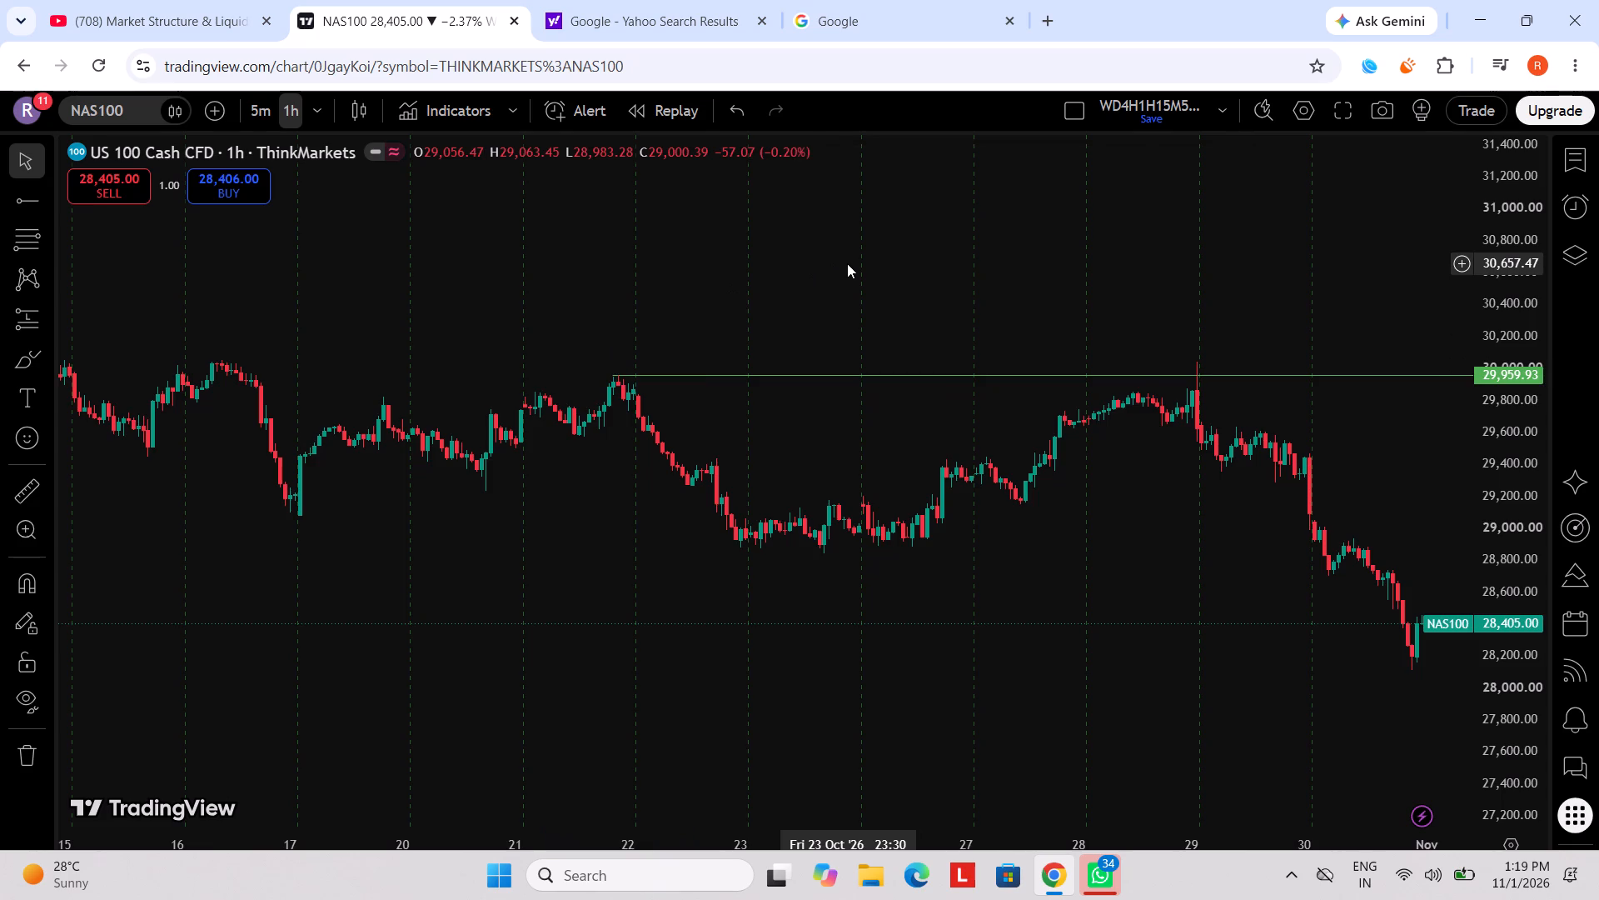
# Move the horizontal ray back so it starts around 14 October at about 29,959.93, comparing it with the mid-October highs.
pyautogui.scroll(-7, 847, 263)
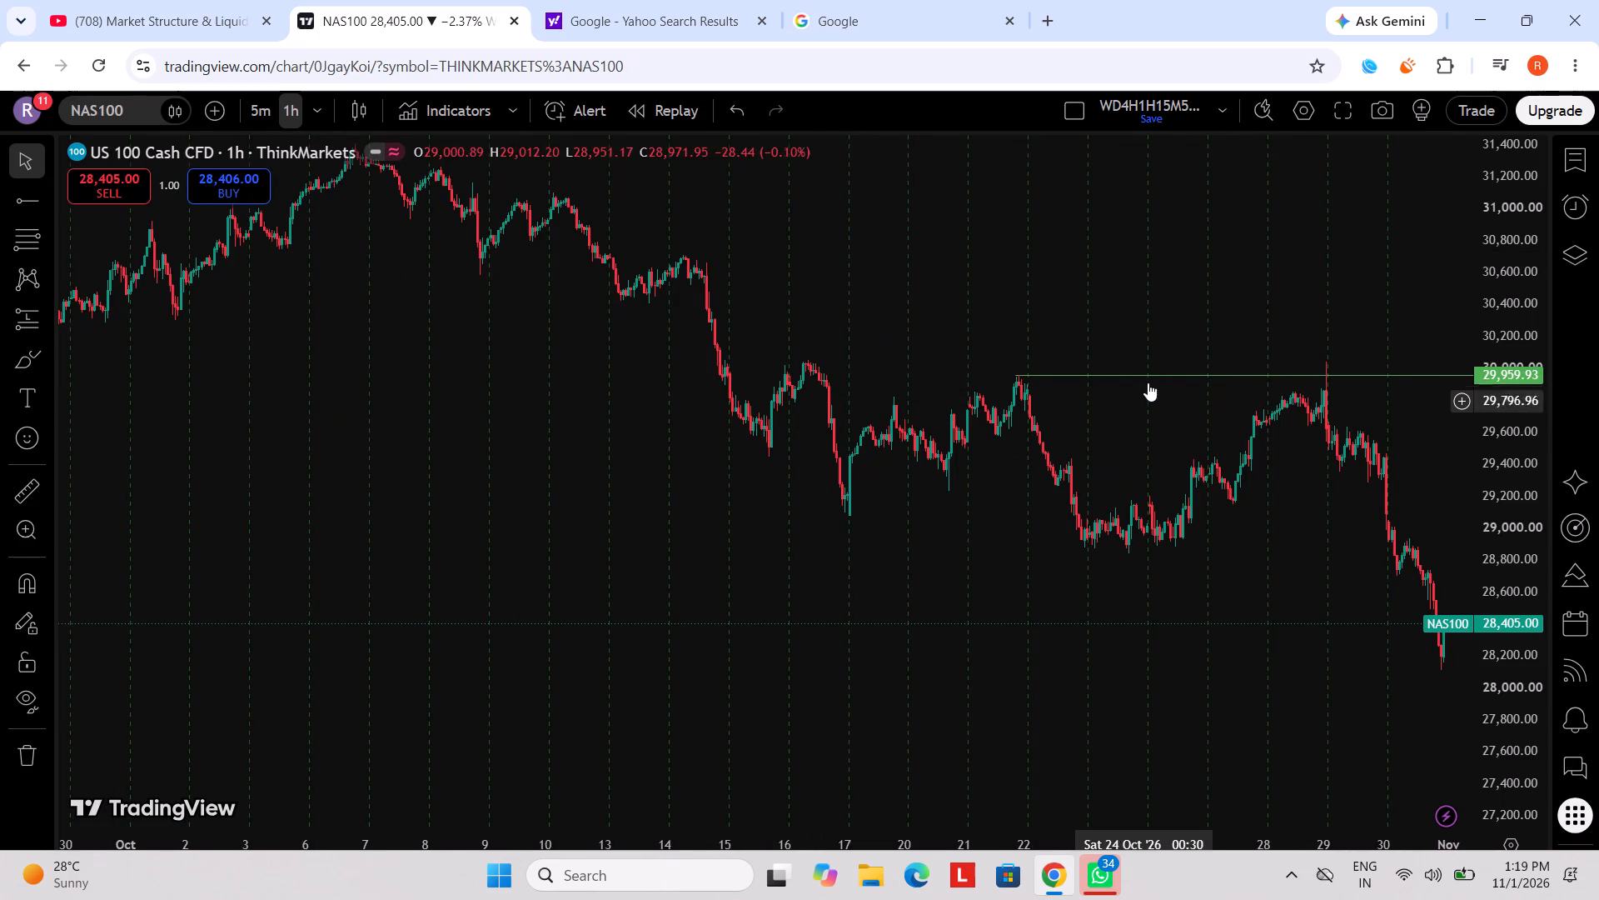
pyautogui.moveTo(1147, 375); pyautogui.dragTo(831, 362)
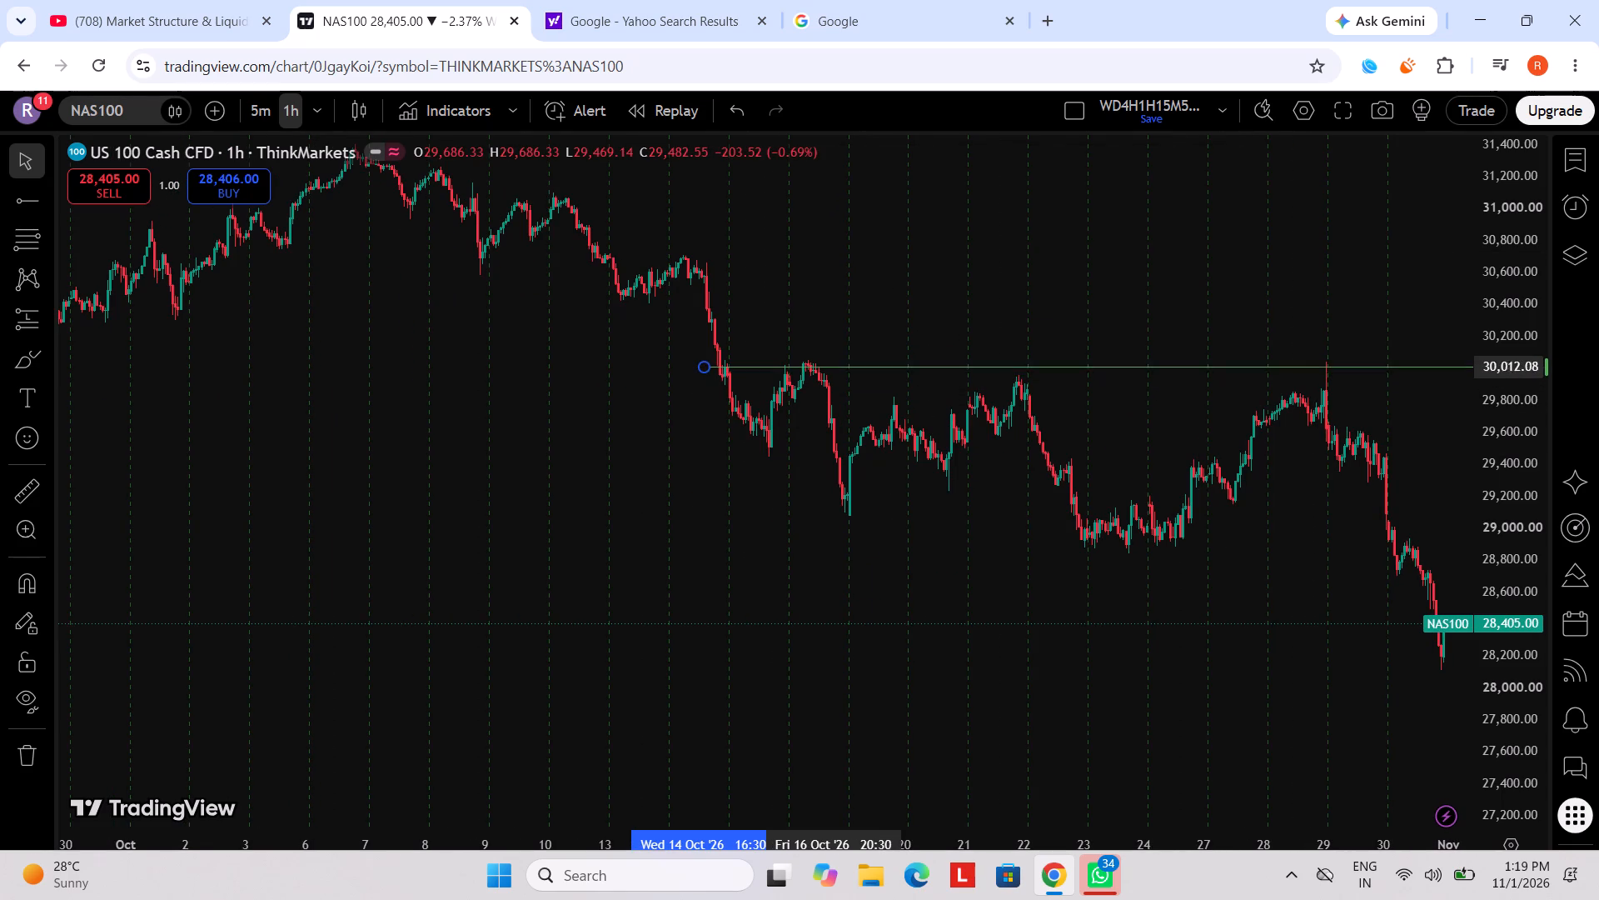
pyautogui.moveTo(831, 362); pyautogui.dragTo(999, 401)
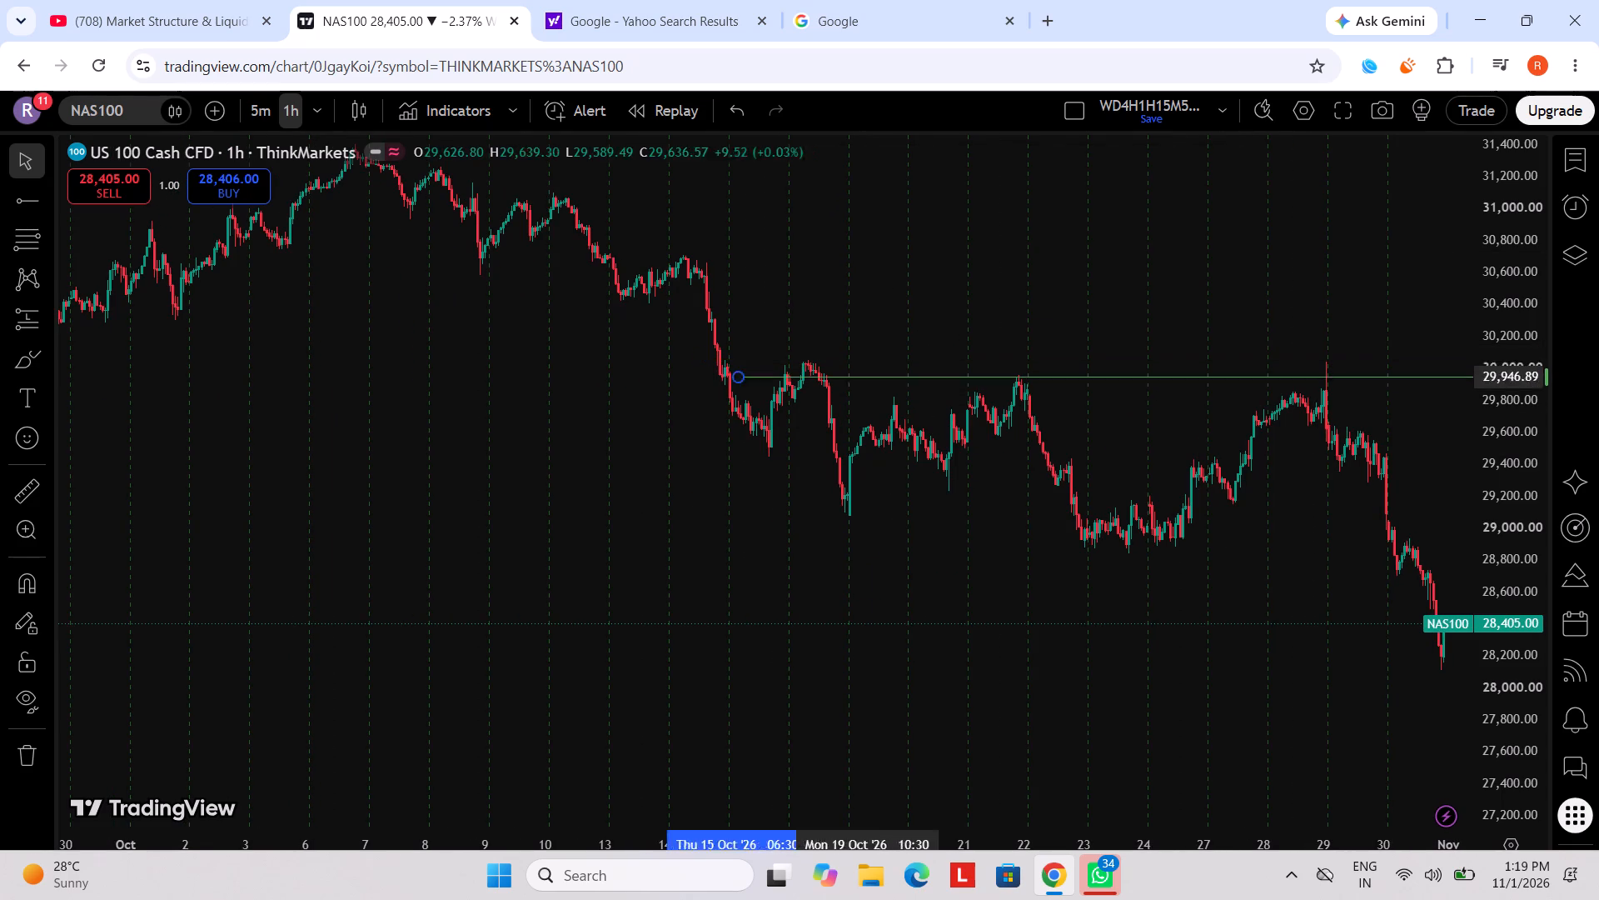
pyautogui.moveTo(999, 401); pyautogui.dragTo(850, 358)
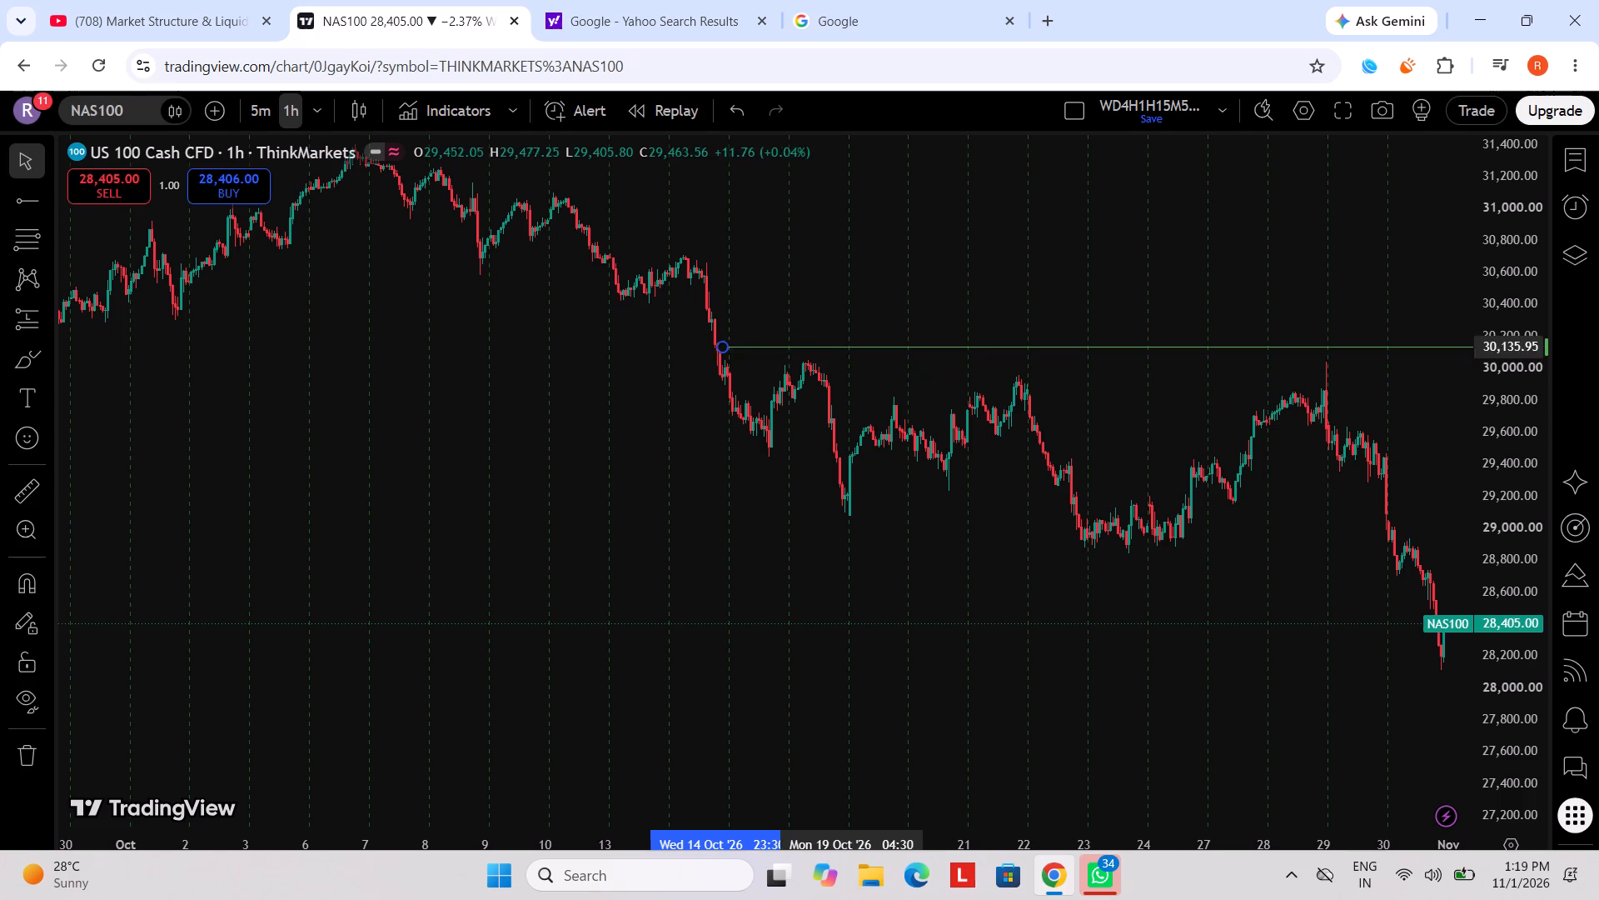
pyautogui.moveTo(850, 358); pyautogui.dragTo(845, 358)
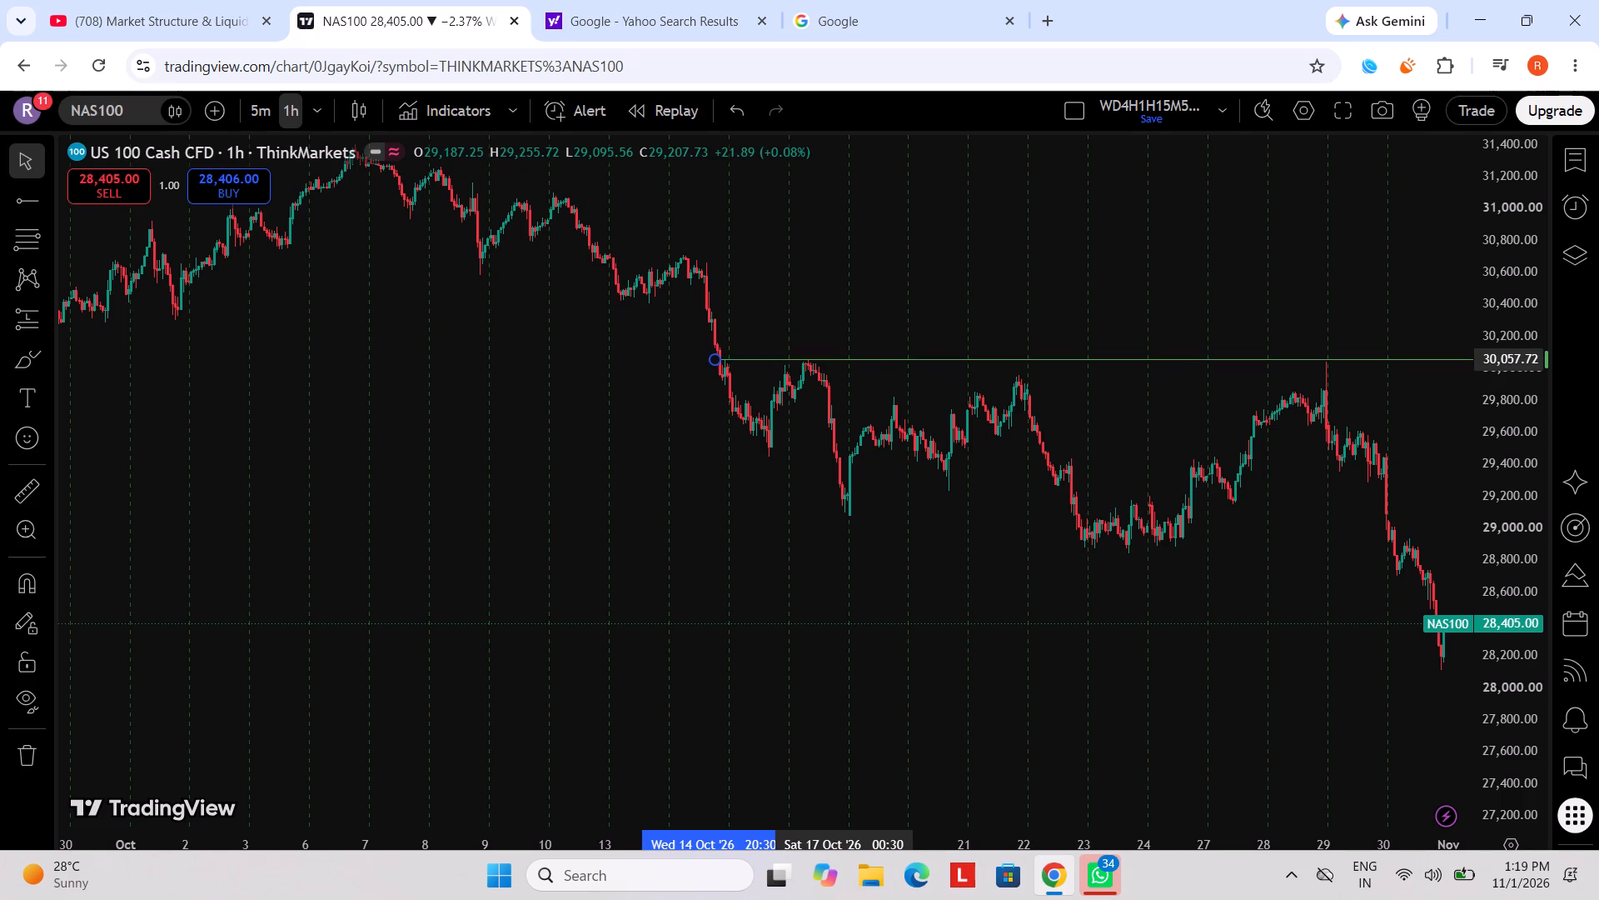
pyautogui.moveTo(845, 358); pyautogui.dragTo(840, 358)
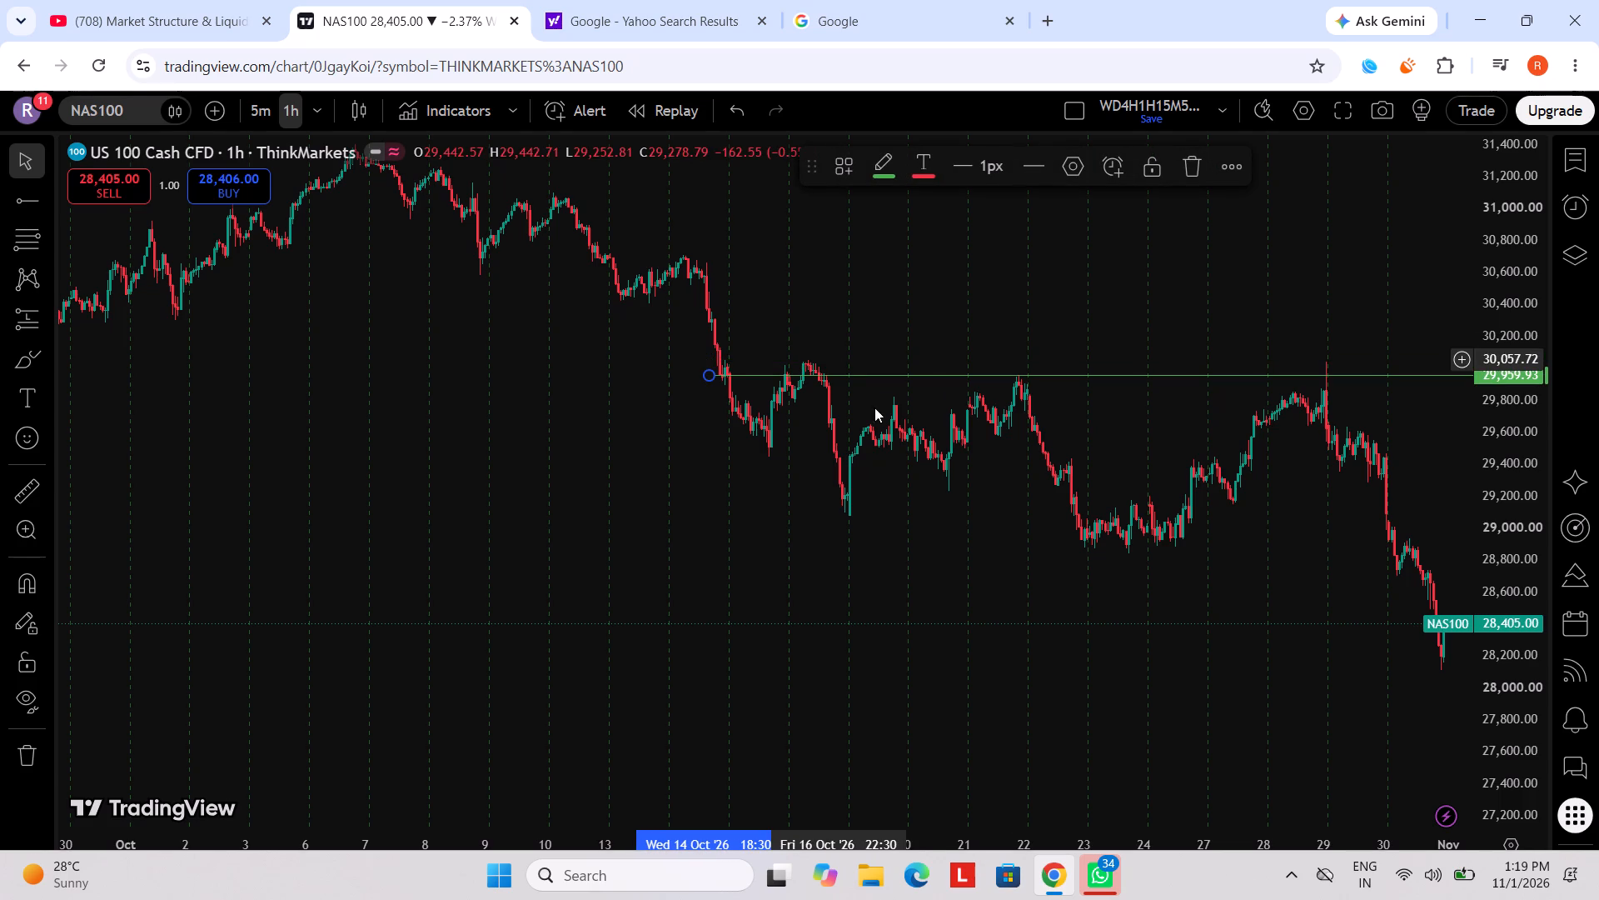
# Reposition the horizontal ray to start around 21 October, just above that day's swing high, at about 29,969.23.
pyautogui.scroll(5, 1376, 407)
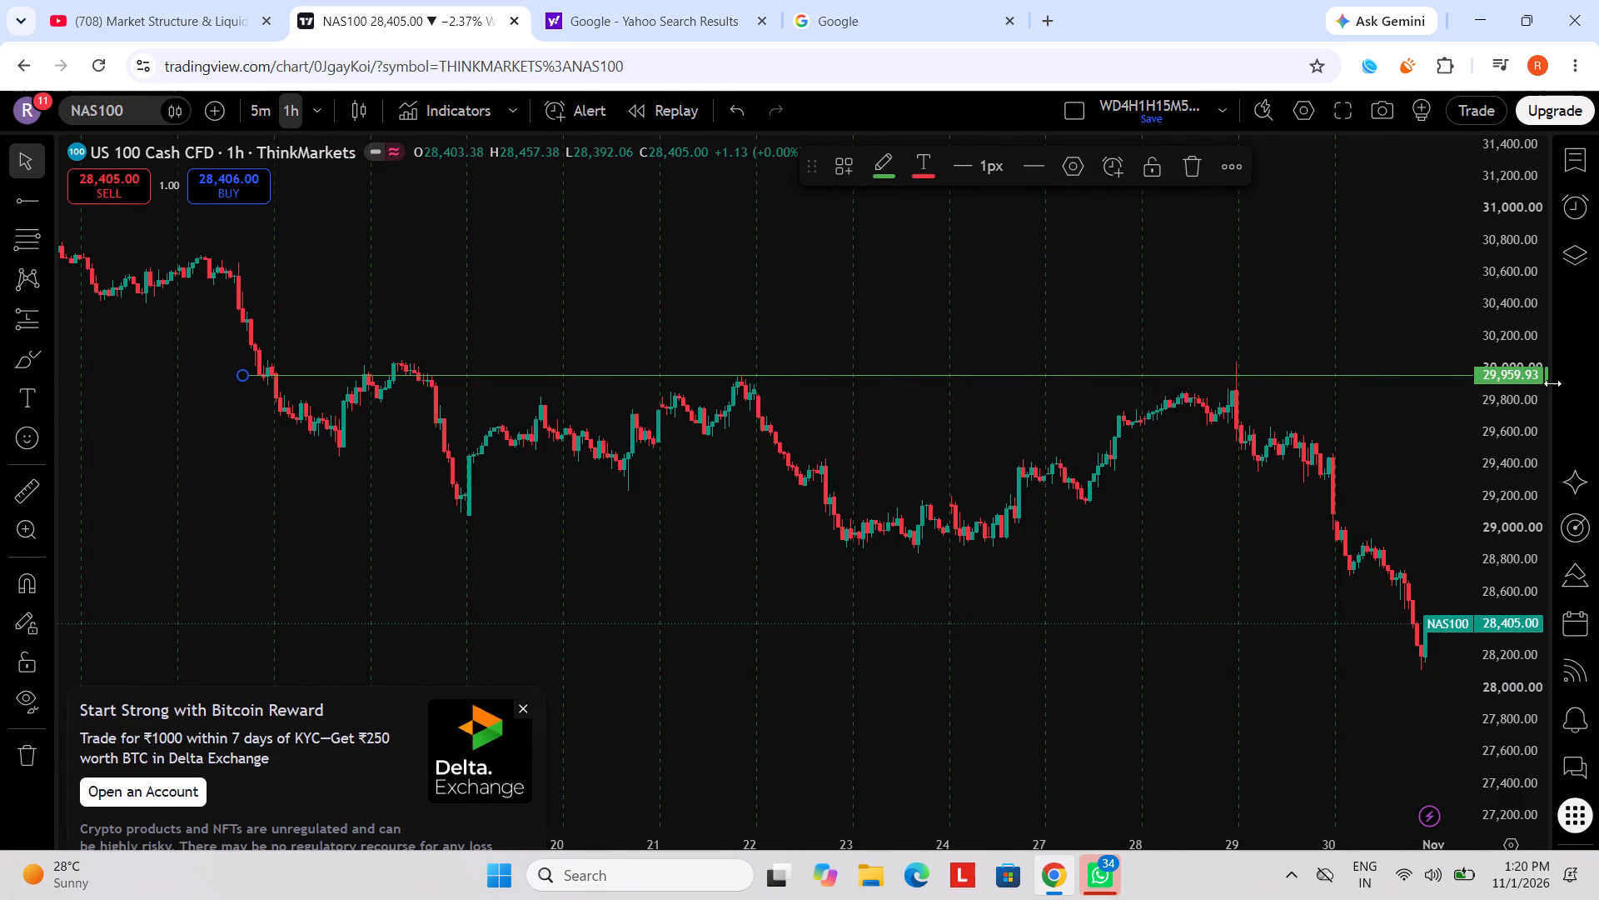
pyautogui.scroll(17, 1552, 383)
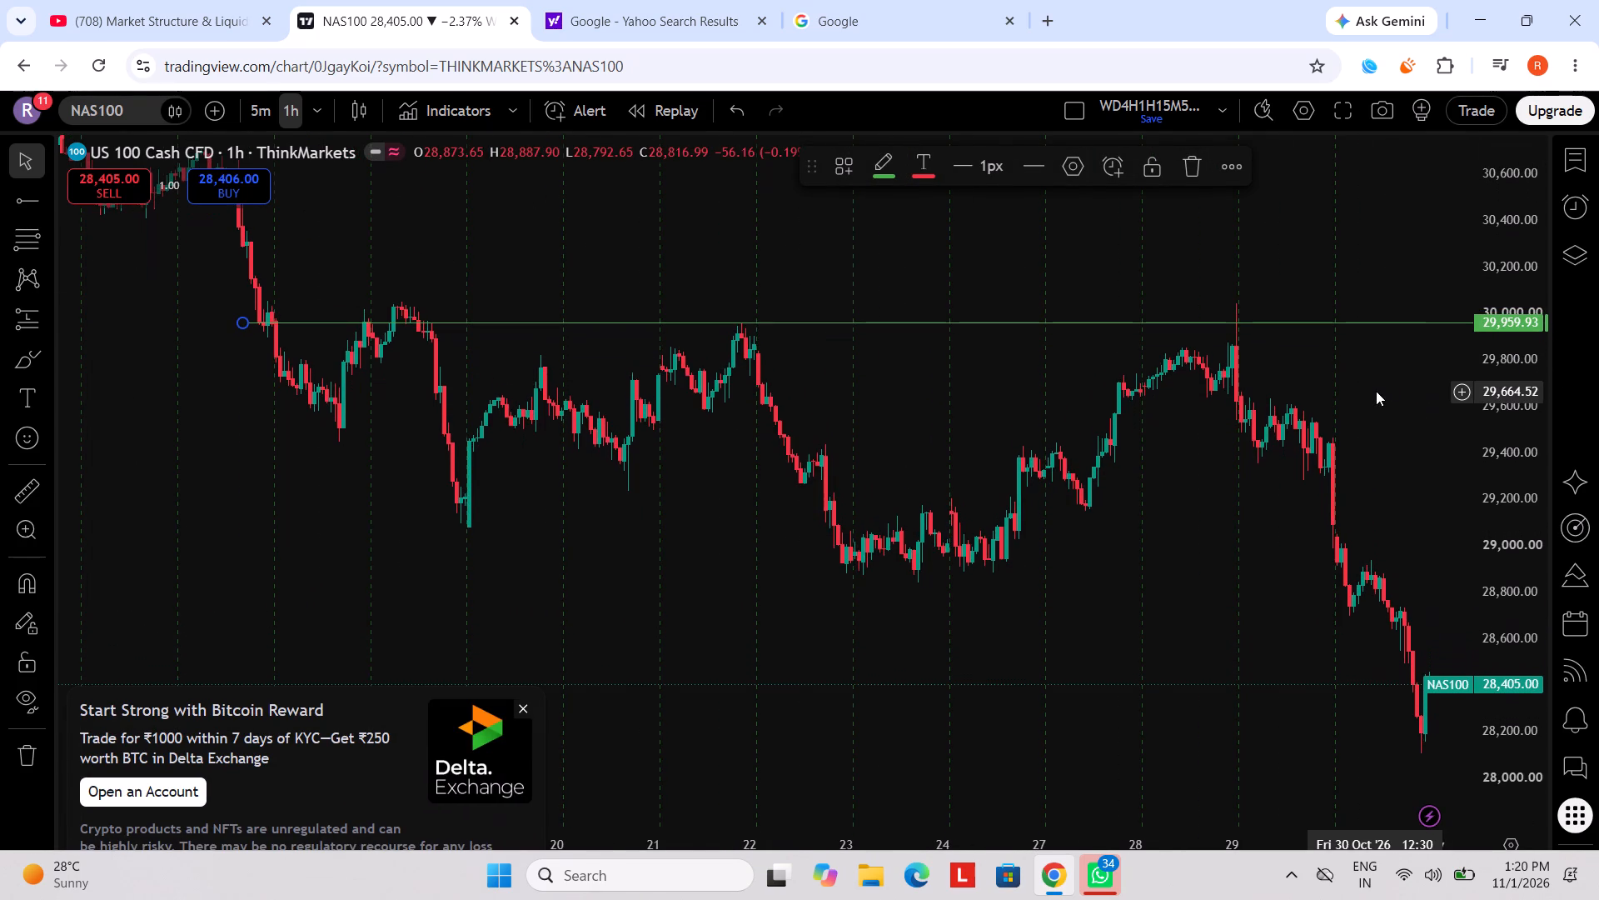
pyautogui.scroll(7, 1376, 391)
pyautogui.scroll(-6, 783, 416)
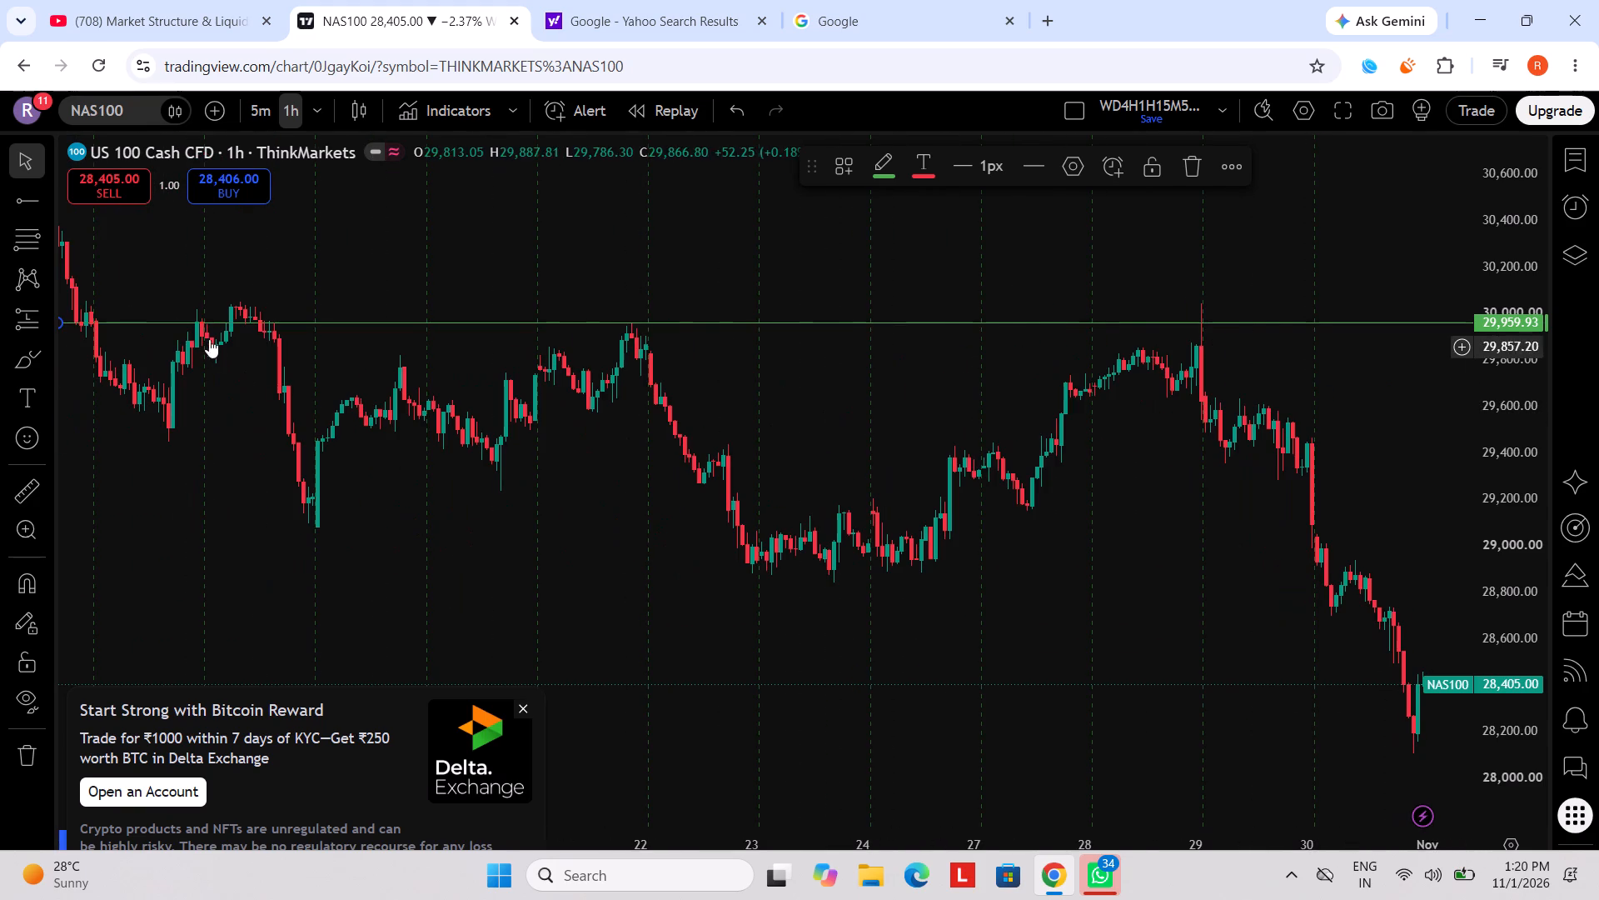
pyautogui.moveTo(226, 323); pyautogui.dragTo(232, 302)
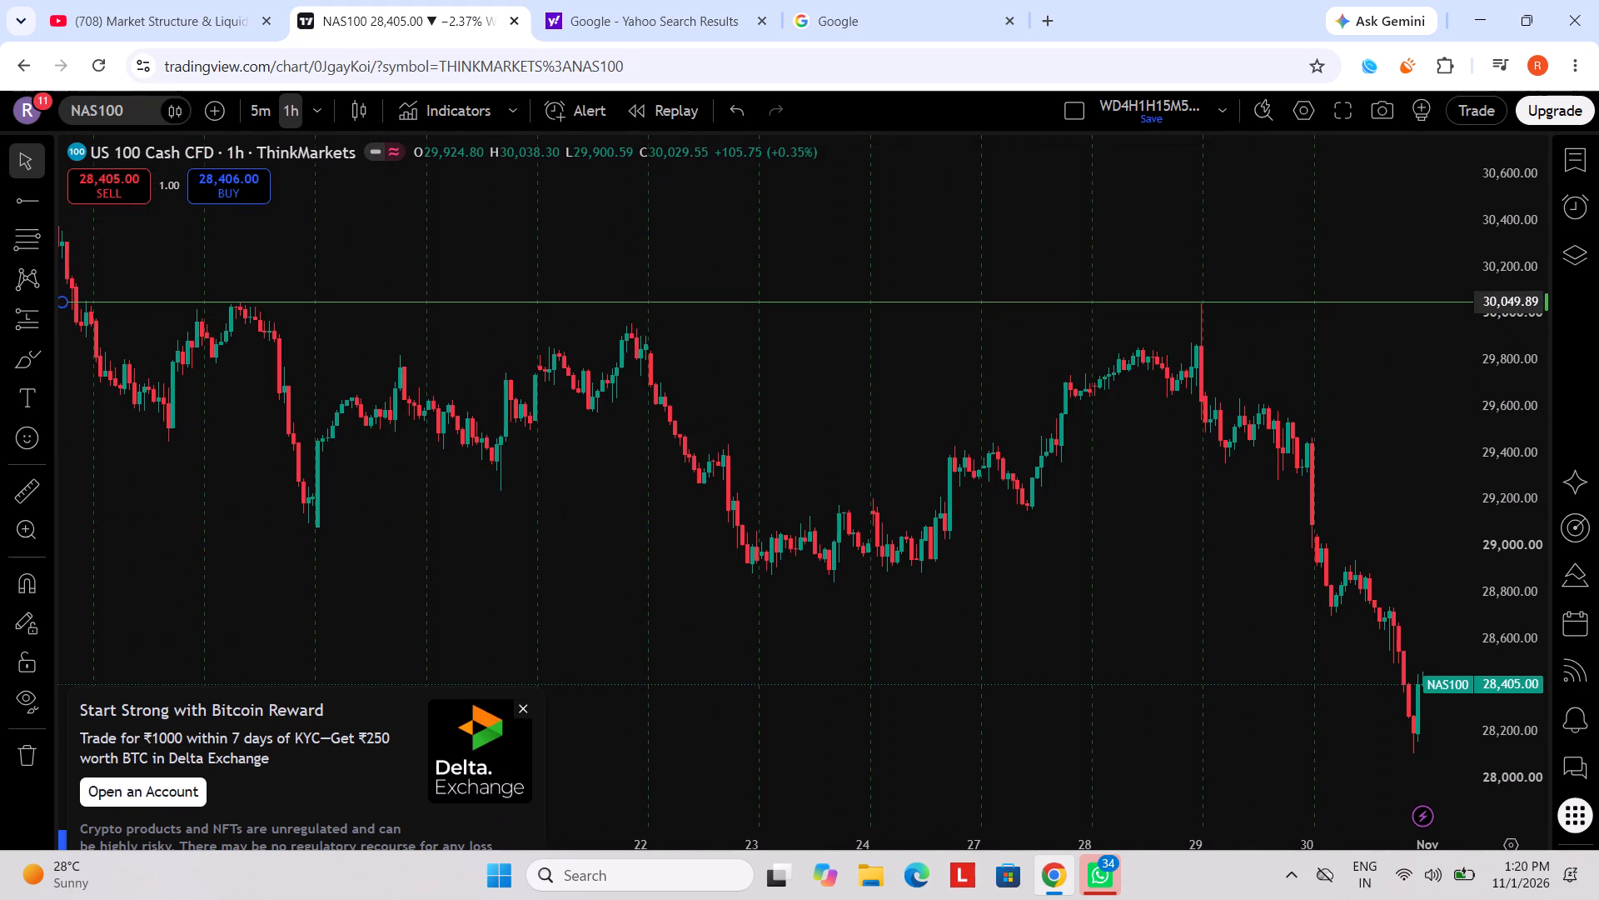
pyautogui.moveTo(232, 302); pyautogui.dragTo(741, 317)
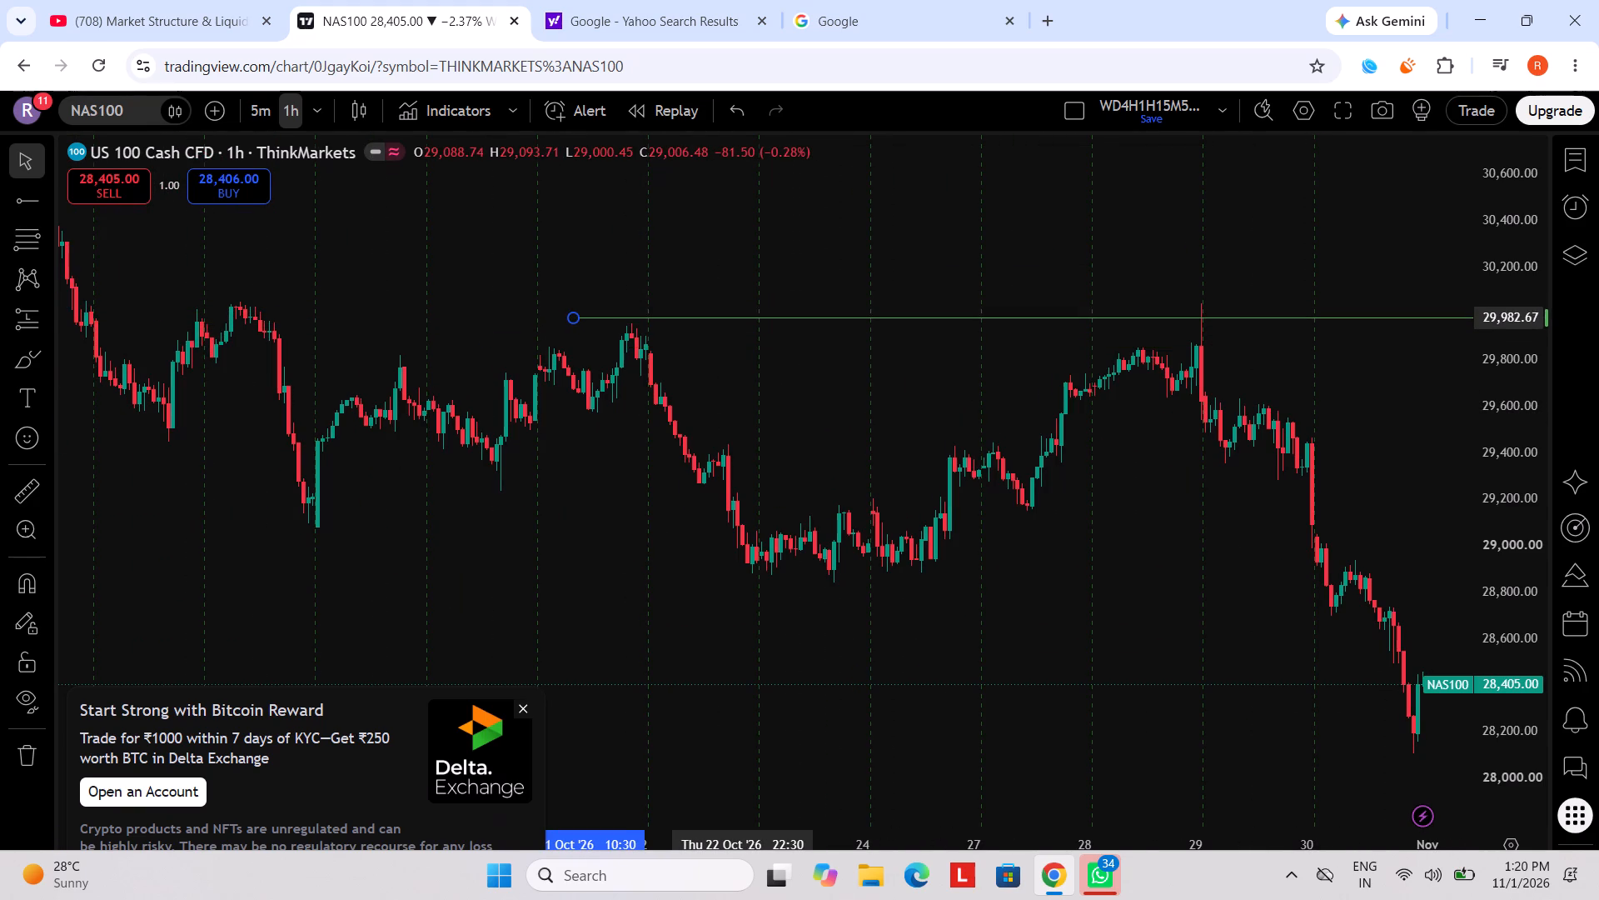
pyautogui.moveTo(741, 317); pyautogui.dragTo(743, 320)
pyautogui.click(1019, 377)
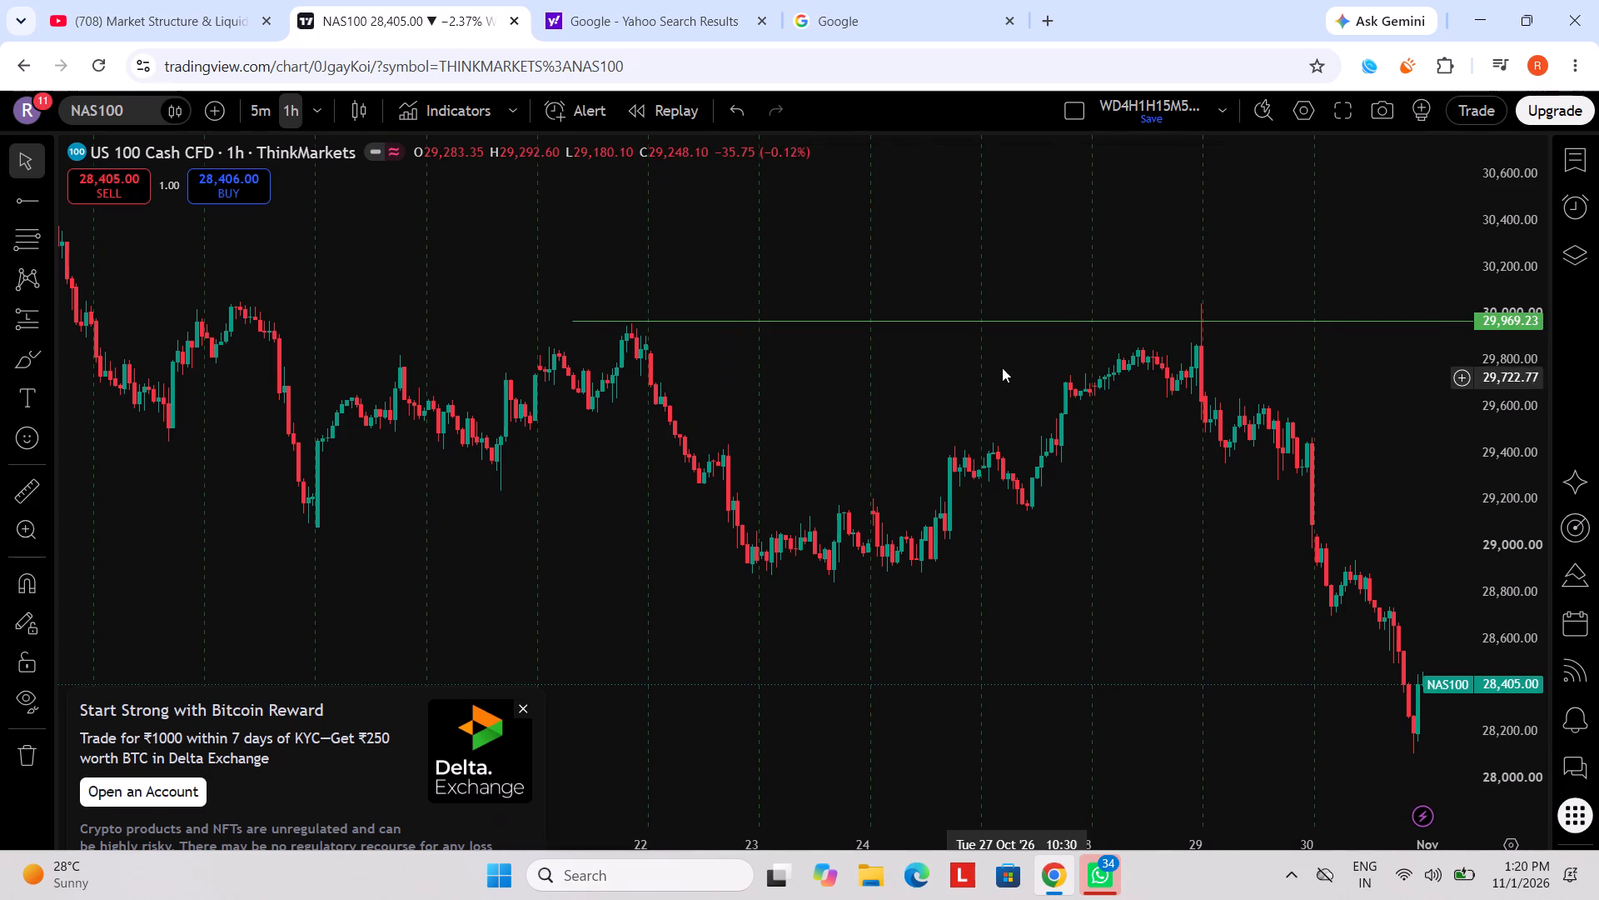
# Examine how price behaves around the horizontal ray, especially at the 29 October wick, in close-up and wider views.
pyautogui.scroll(-4, 996, 365)
pyautogui.scroll(-13, 1542, 336)
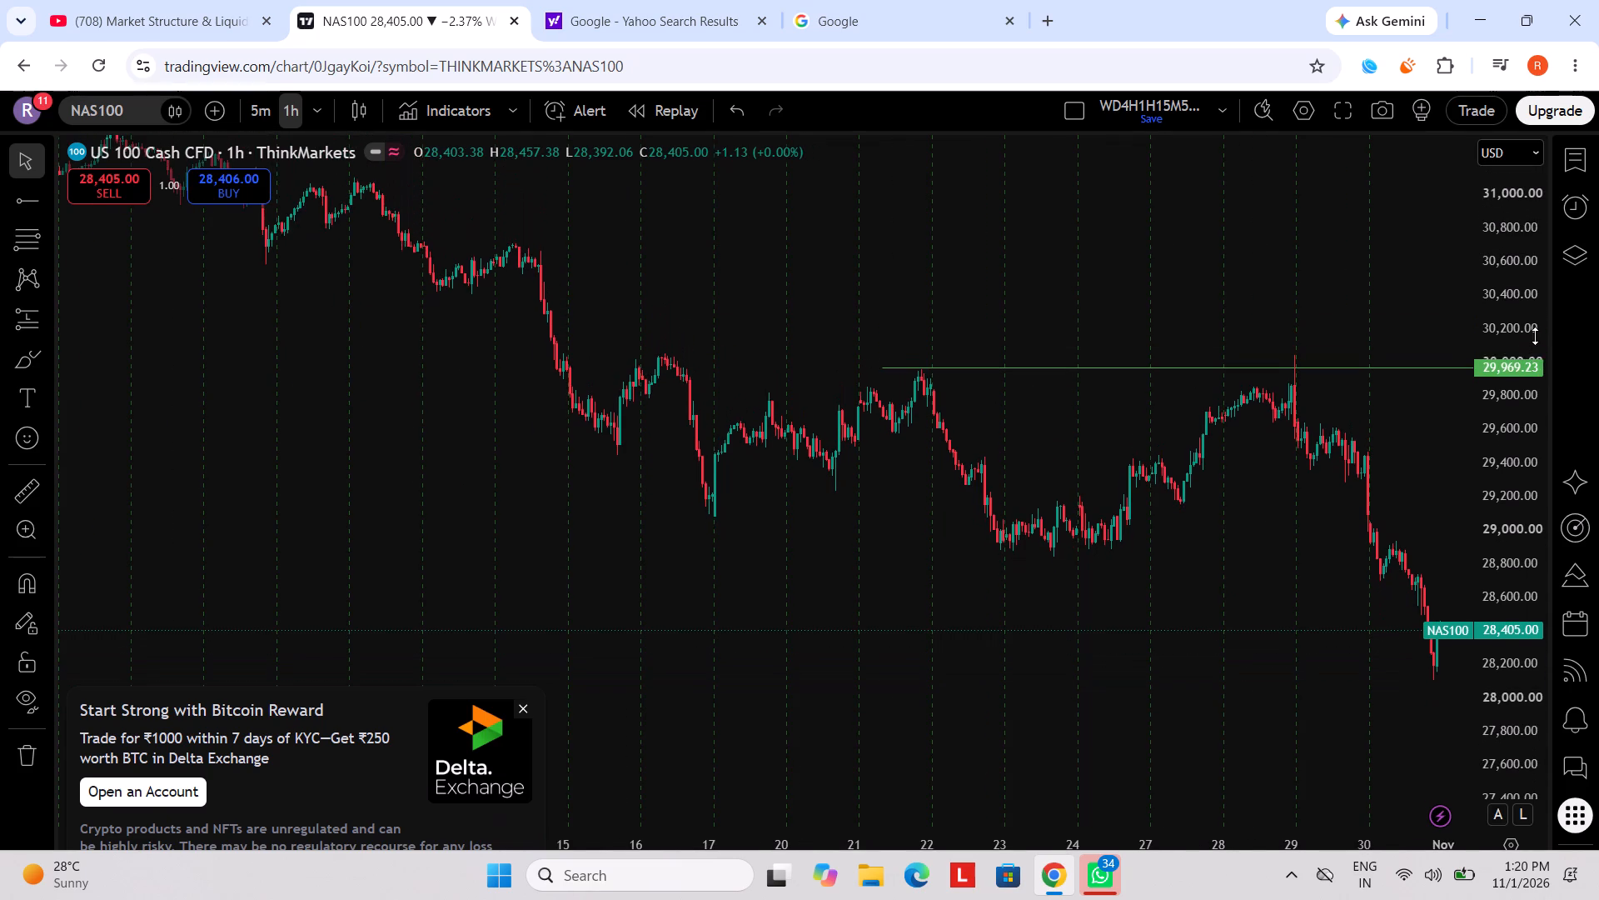
pyautogui.scroll(13, 1325, 407)
pyautogui.scroll(11, 1539, 442)
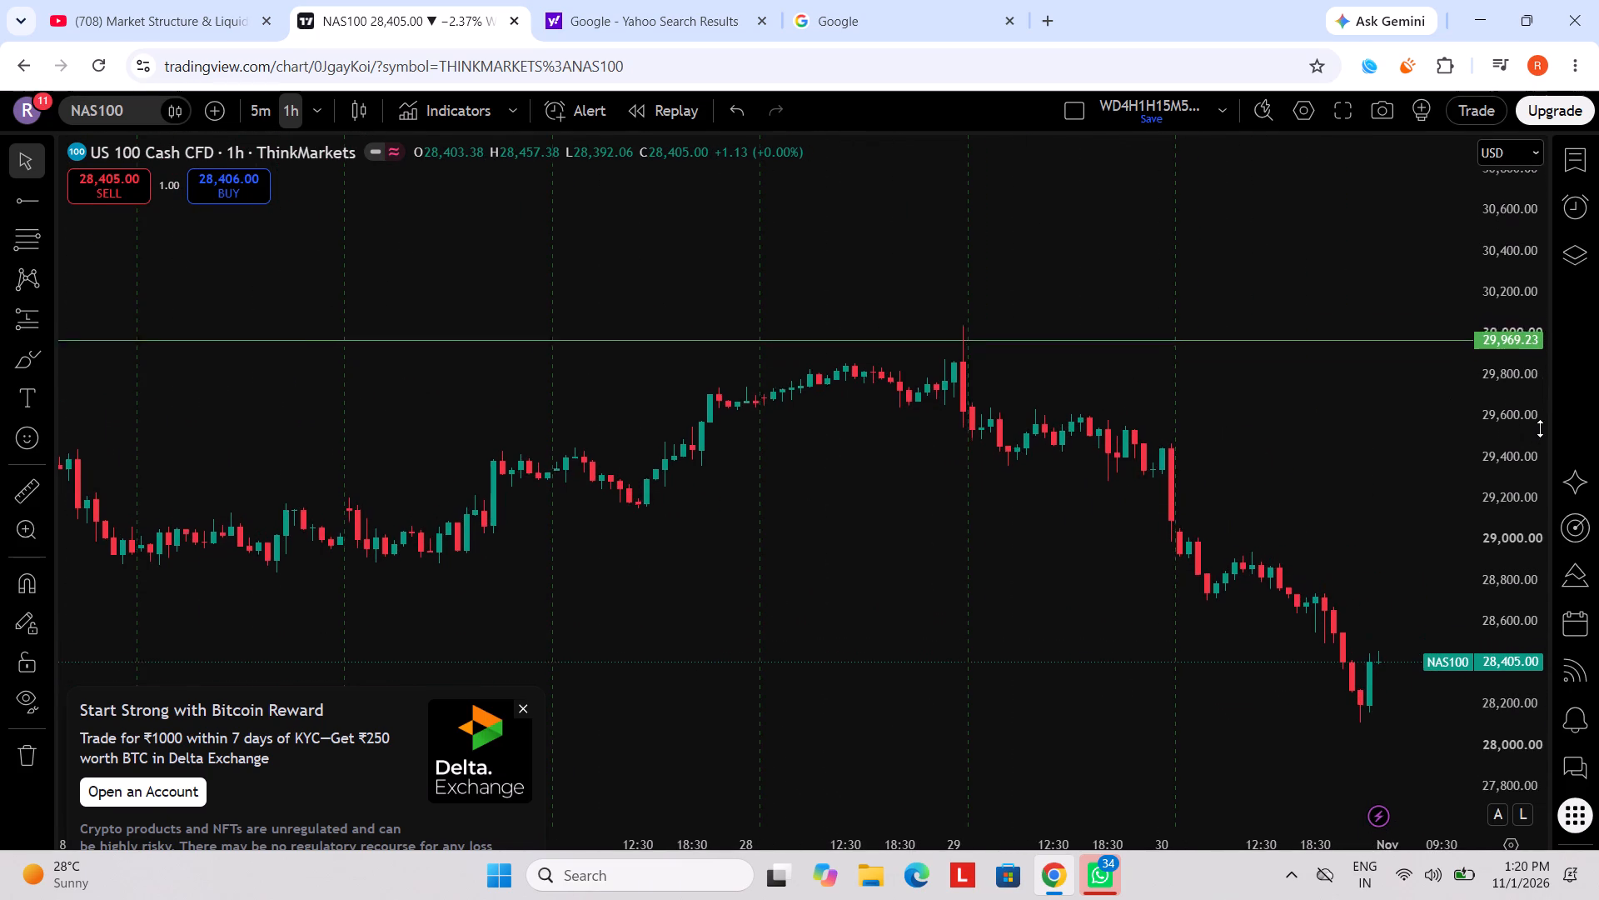
pyautogui.scroll(12, 1540, 428)
pyautogui.scroll(7, 1308, 422)
pyautogui.scroll(-6, 1116, 421)
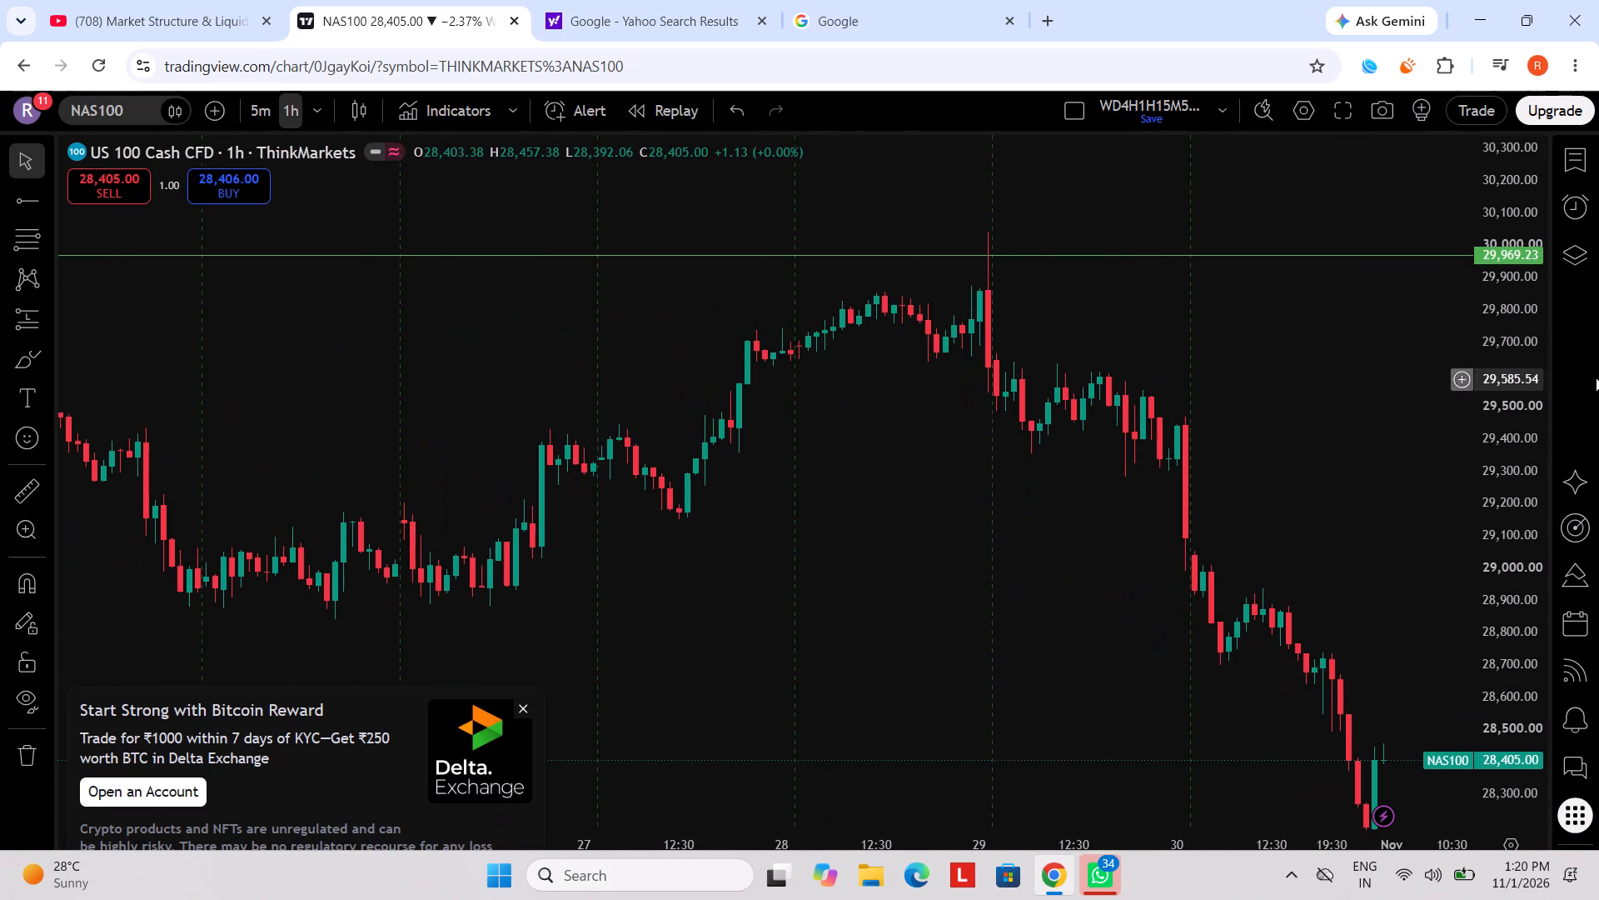
pyautogui.scroll(-8, 1512, 377)
pyautogui.scroll(-8, 857, 406)
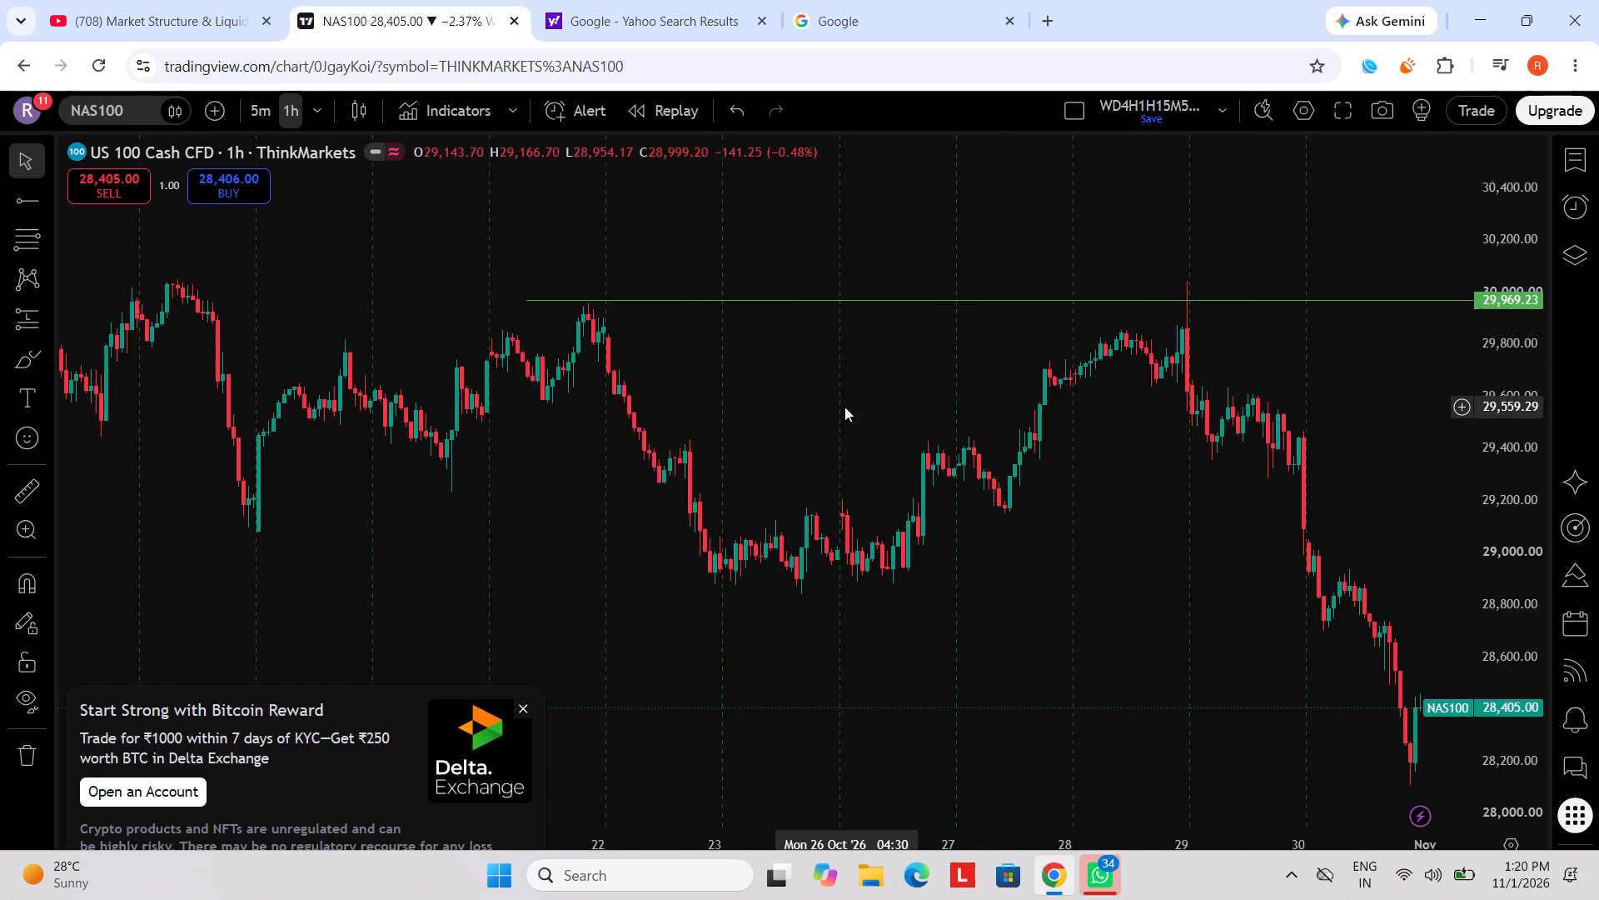
pyautogui.scroll(-8, 844, 407)
pyautogui.scroll(7, 1500, 391)
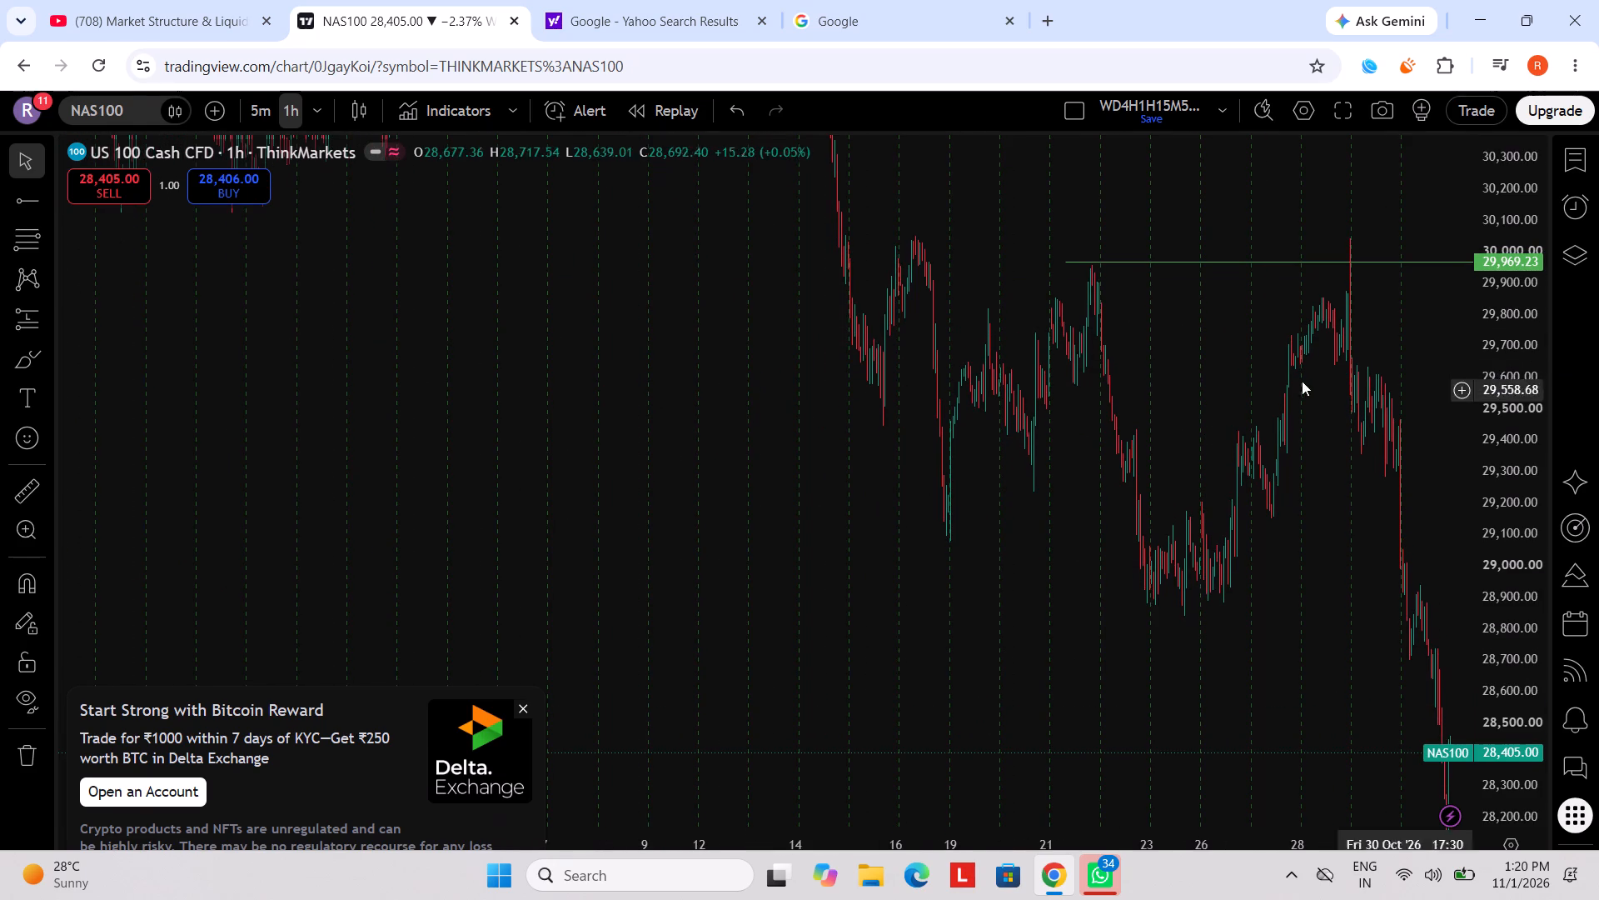
pyautogui.scroll(-20, 1529, 346)
pyautogui.scroll(-17, 1529, 346)
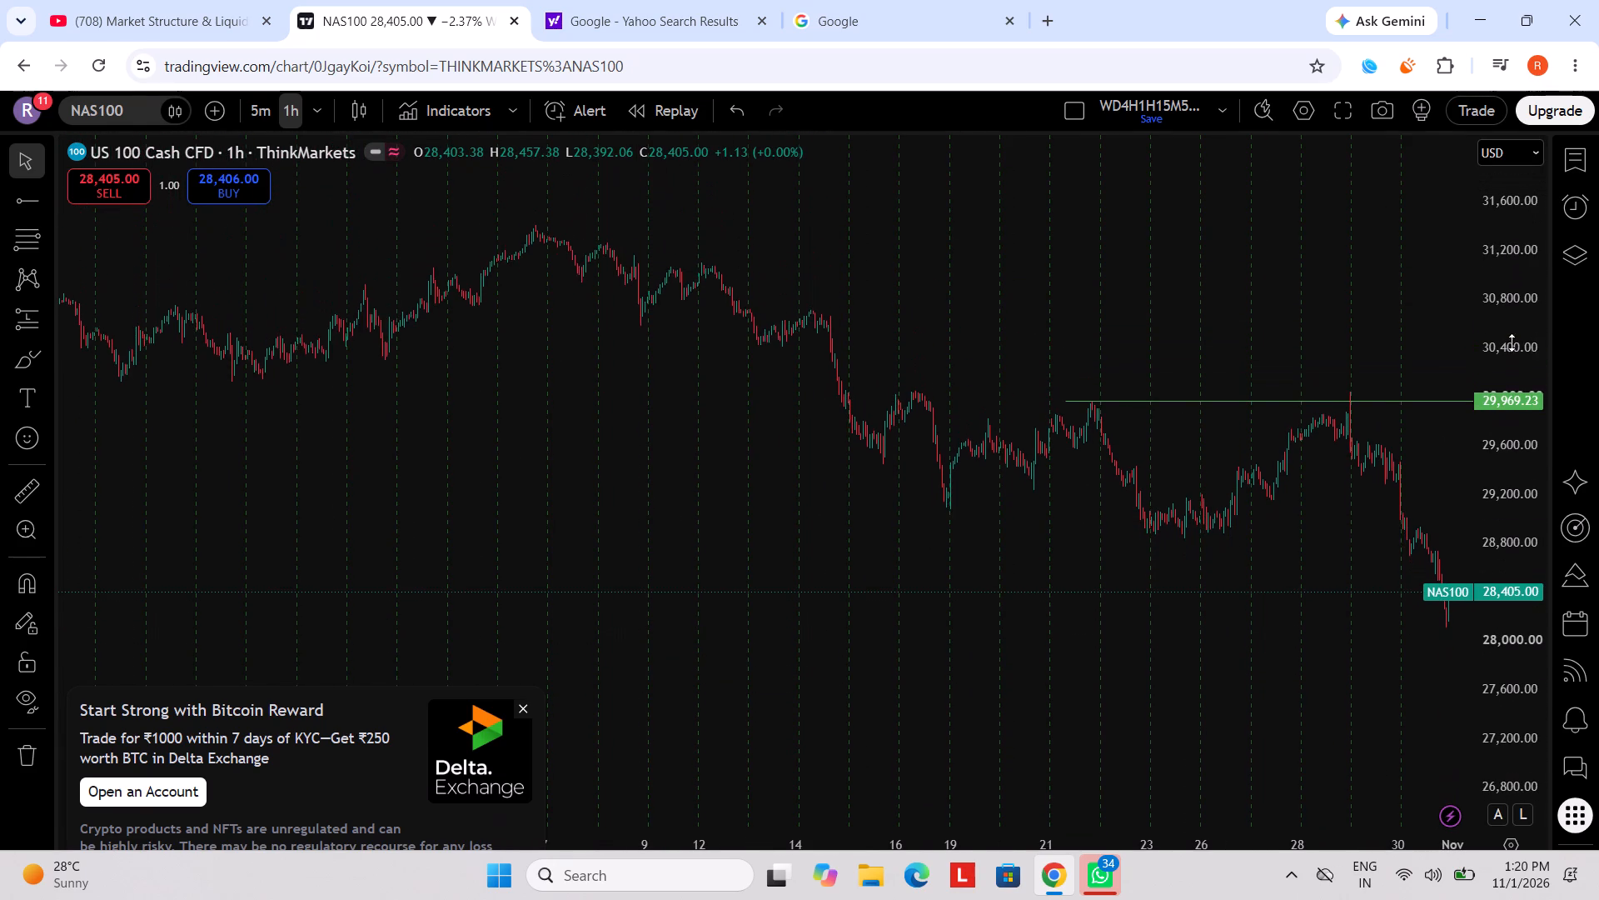
pyautogui.scroll(-8, 1103, 340)
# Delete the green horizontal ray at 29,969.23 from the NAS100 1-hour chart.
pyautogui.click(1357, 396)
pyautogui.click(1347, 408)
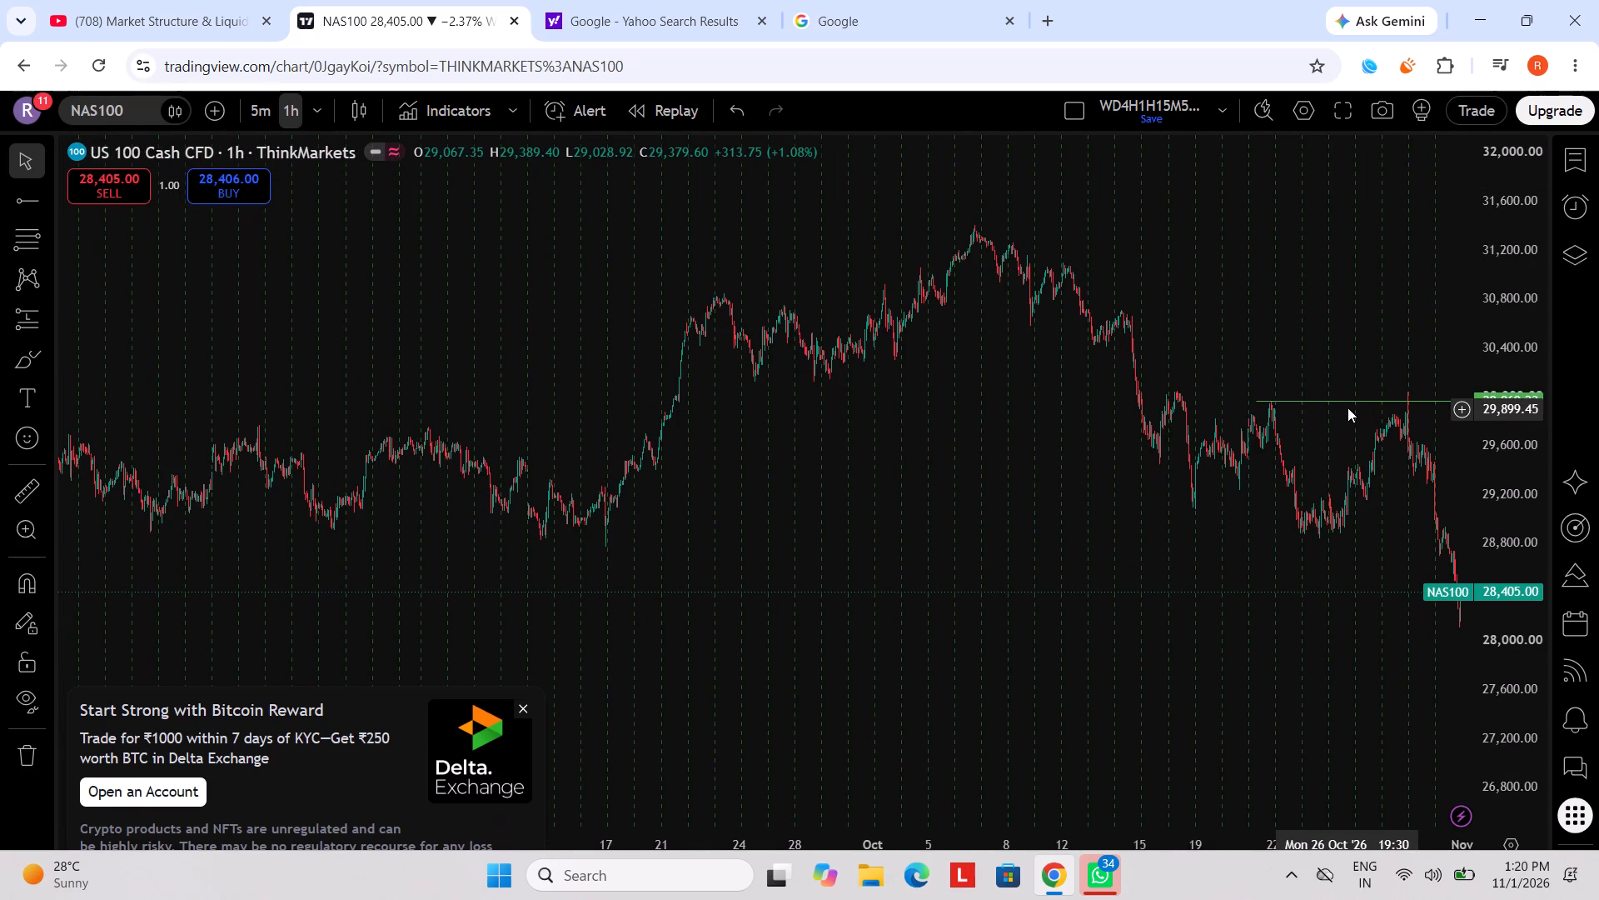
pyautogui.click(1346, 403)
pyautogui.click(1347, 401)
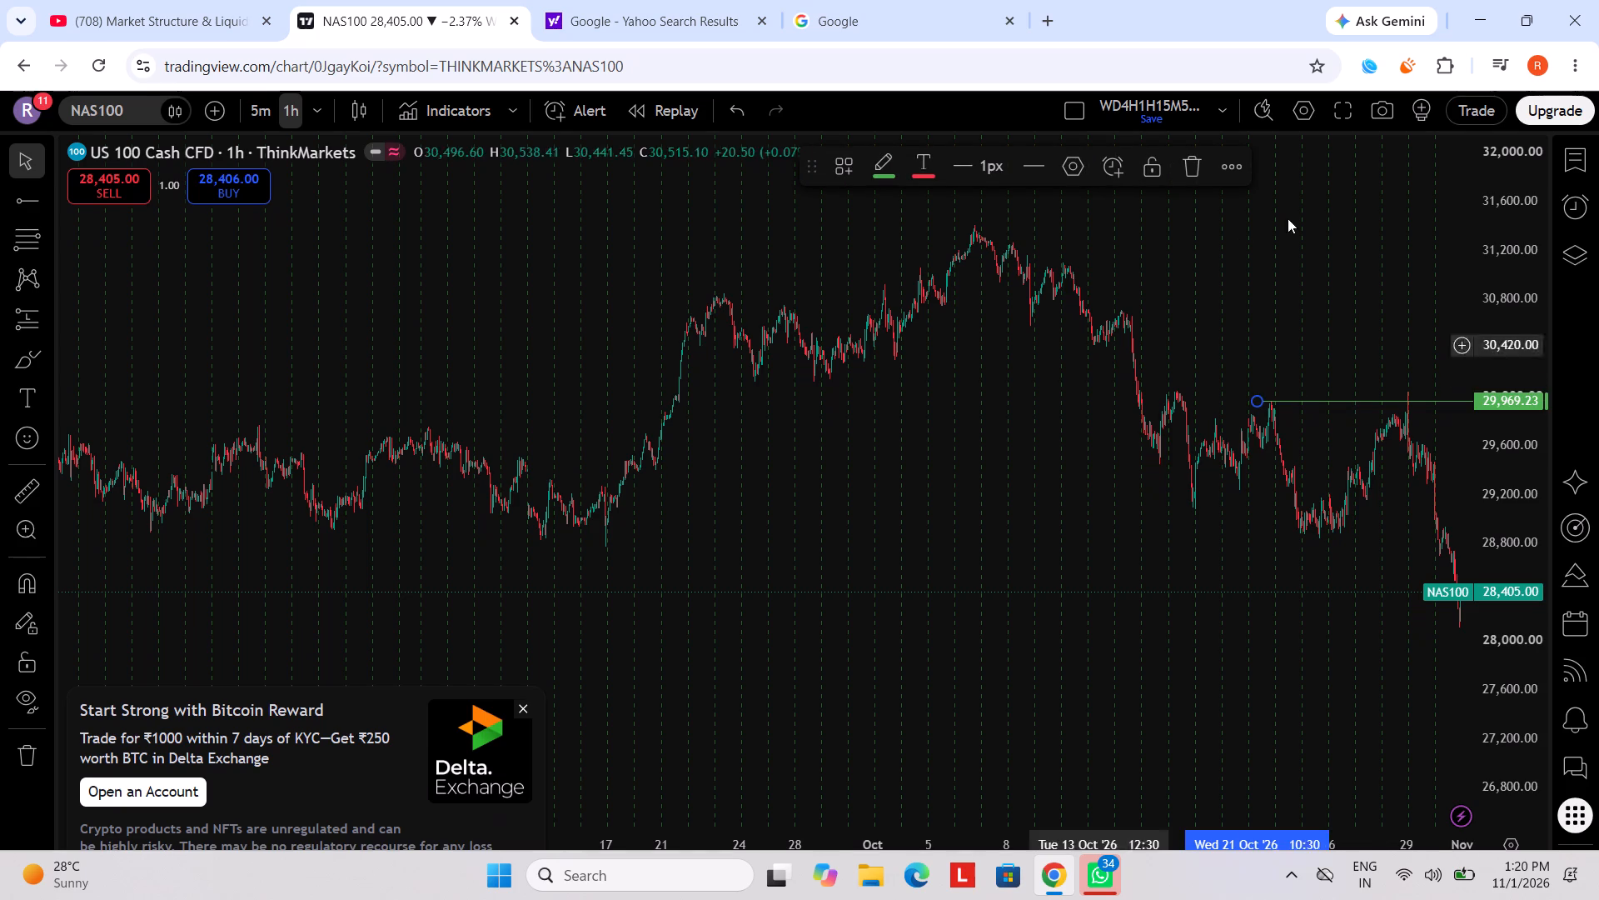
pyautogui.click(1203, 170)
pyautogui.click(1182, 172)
# Examine the NAS100 1-hour price structure from the early October peak to the late October decline.
pyautogui.scroll(4, 1068, 245)
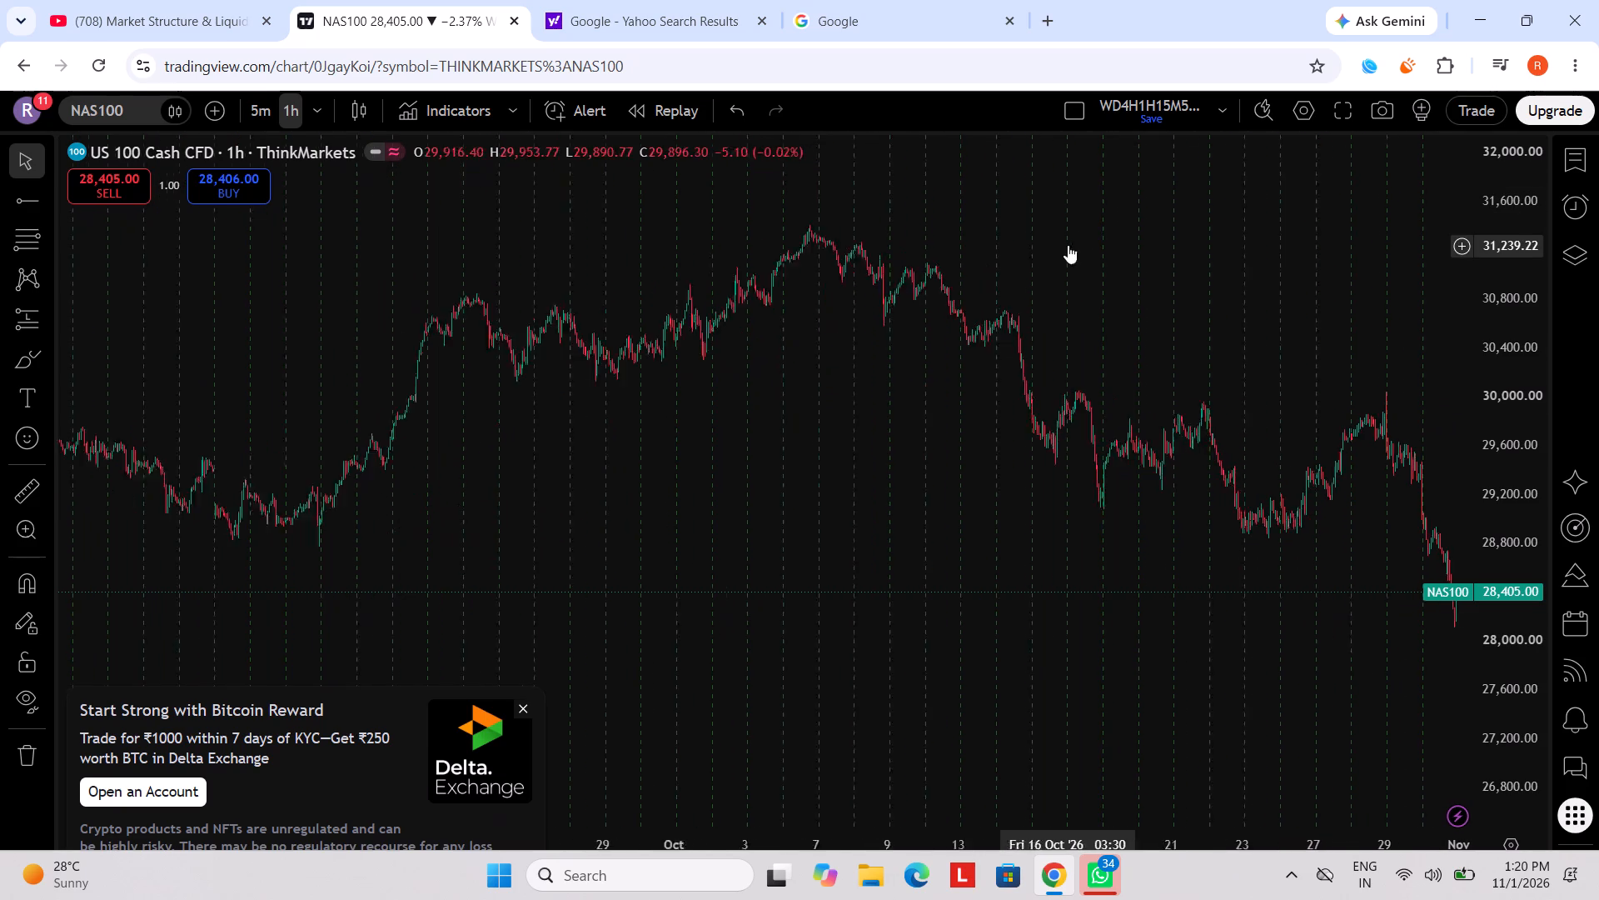
pyautogui.scroll(8, 1514, 358)
pyautogui.scroll(-5, 1358, 342)
pyautogui.scroll(3, 1358, 342)
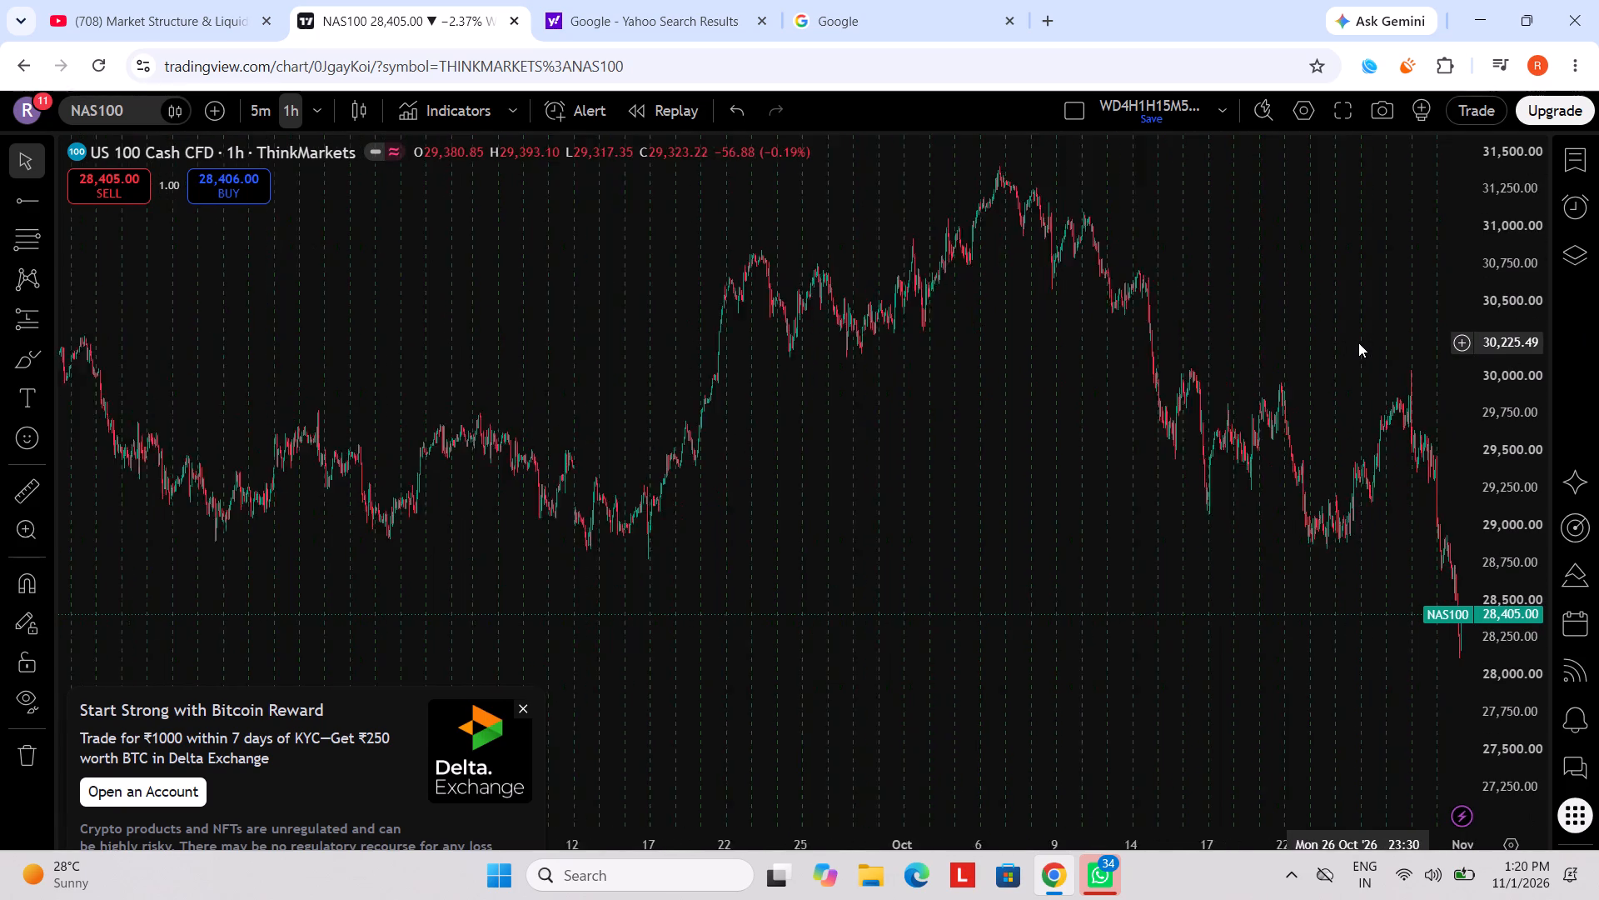
pyautogui.scroll(5, 1358, 342)
pyautogui.moveTo(1304, 237); pyautogui.dragTo(1228, 339)
pyautogui.scroll(3, 1228, 339)
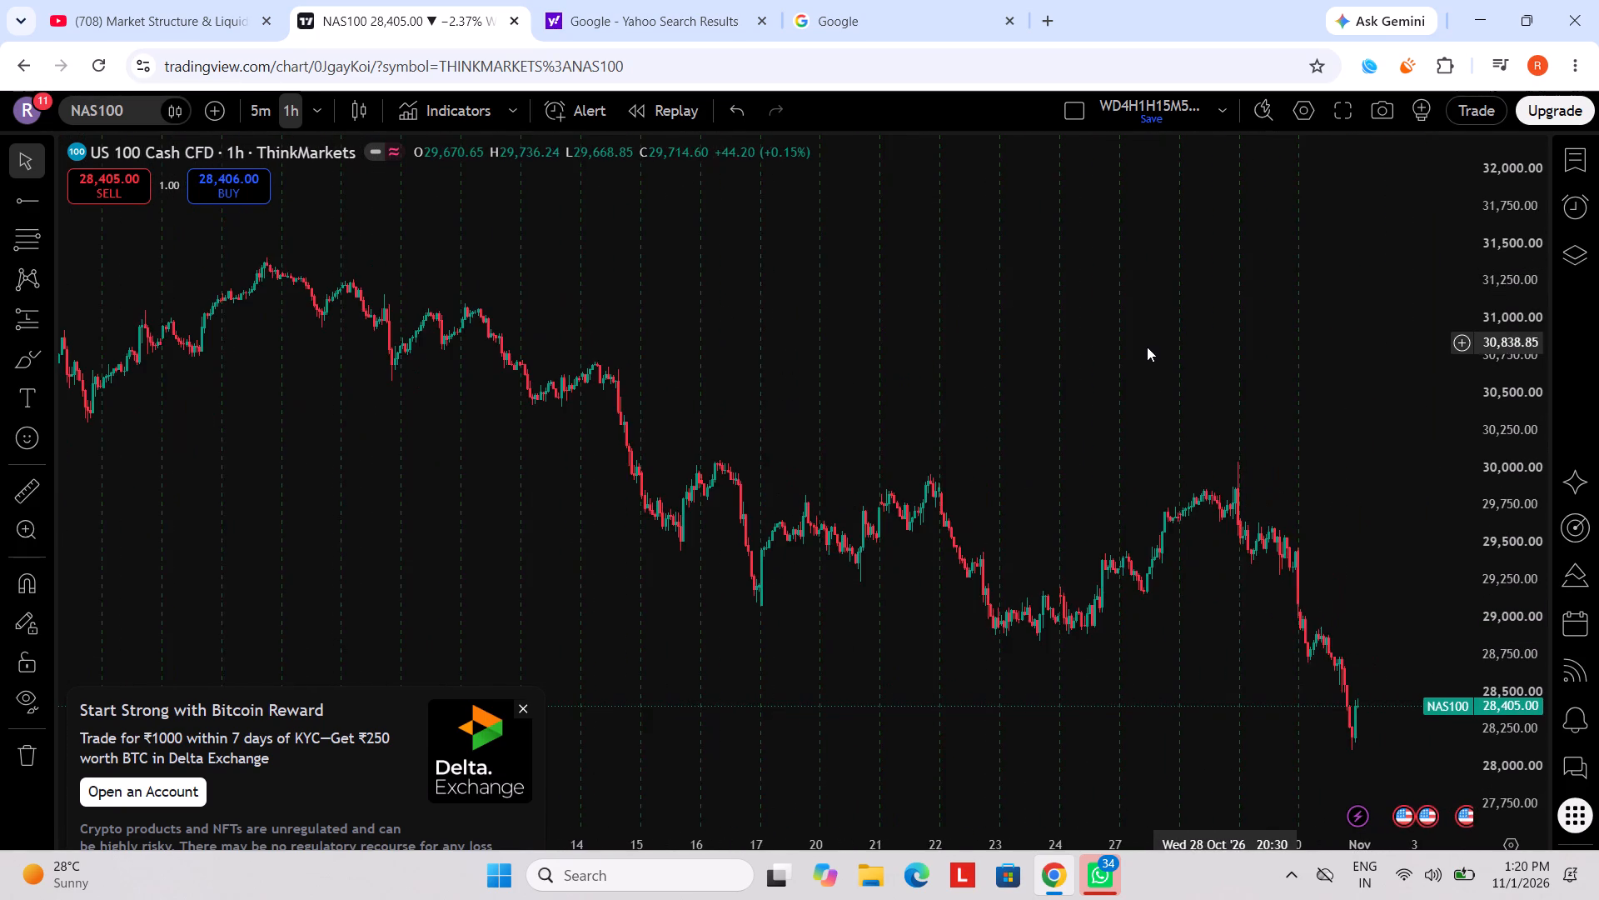
pyautogui.scroll(-3, 1147, 347)
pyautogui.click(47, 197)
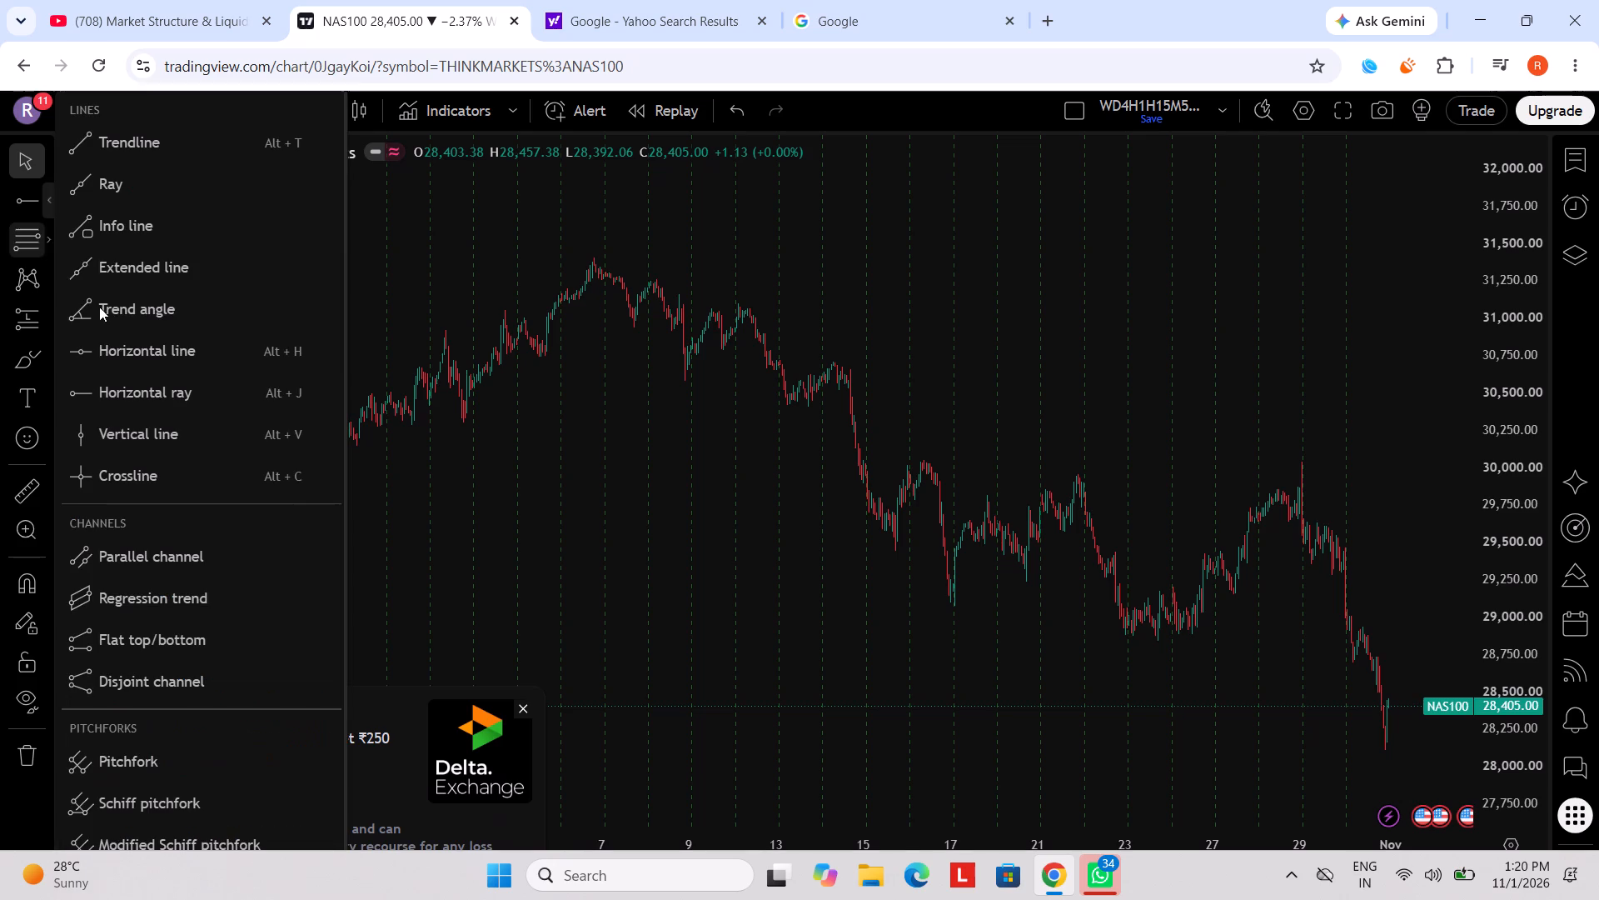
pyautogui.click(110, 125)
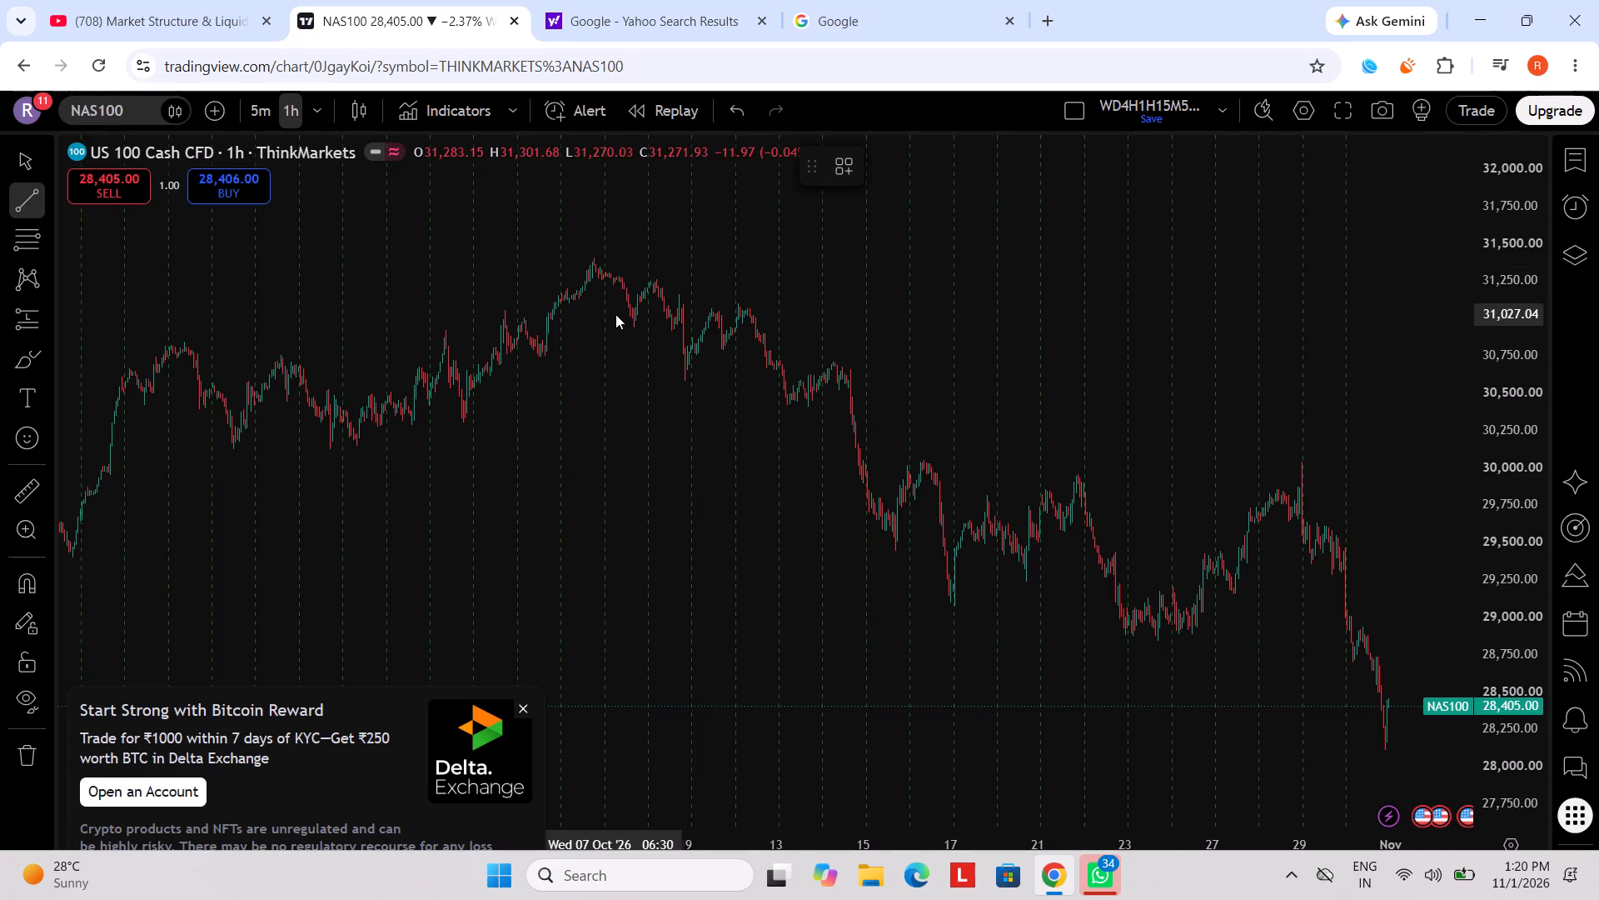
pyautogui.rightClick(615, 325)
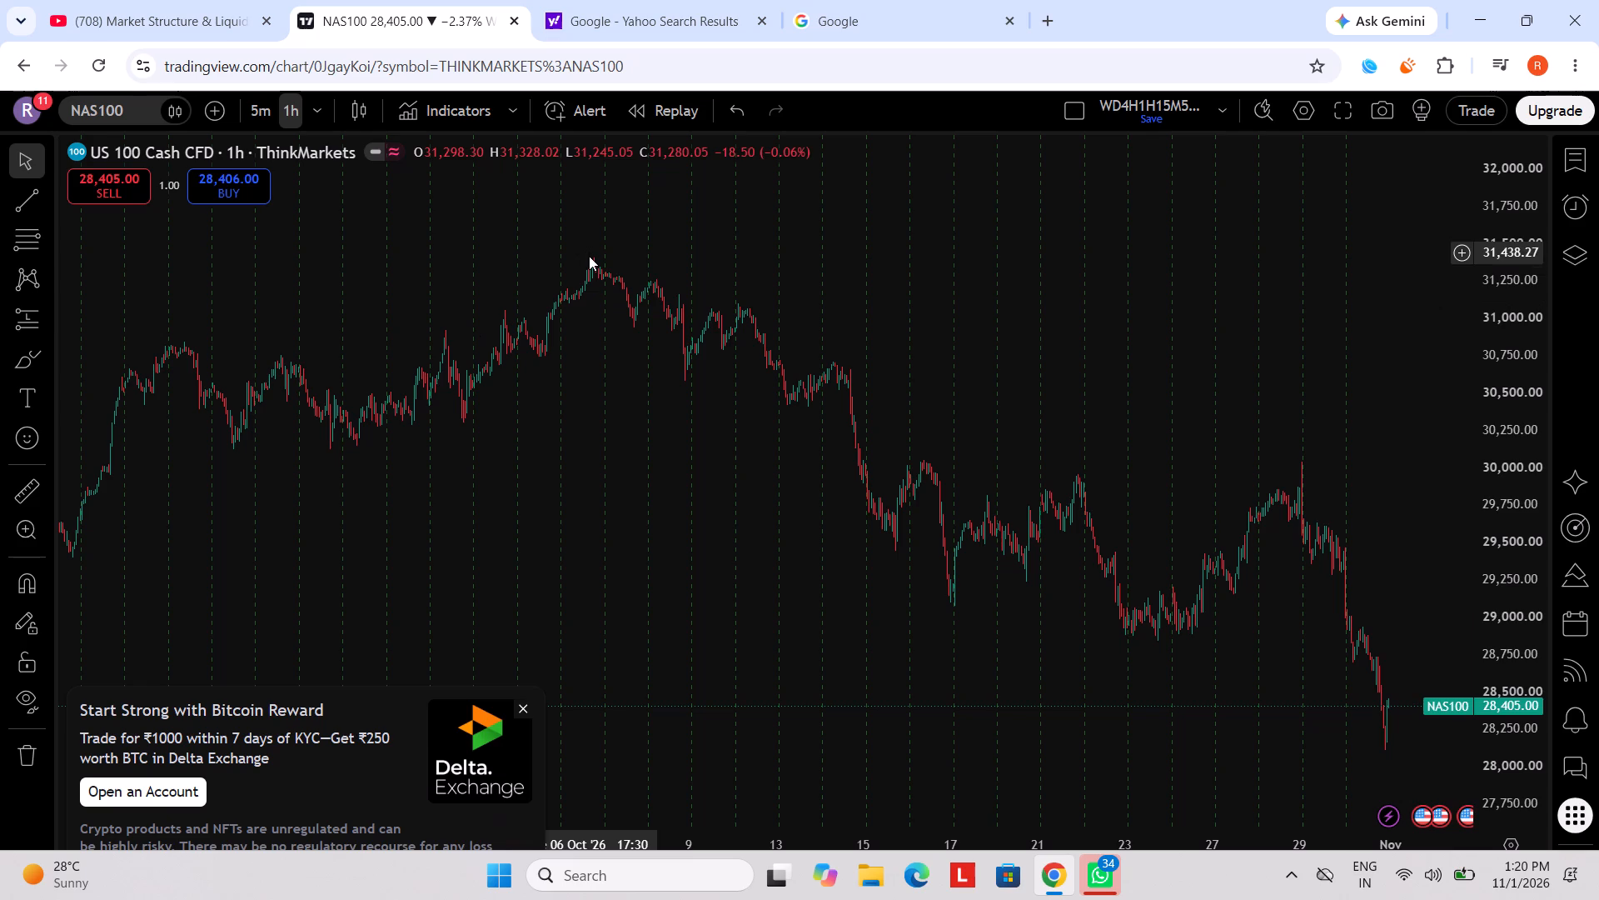
# Draw a horizontal trend line just above the 6 October peak at about 31,424, ending on 12 October.
pyautogui.keyDown('shift'); pyautogui.moveTo(596, 230); pyautogui.dragTo(612, 228); pyautogui.keyUp('shift')
pyautogui.click(635, 238)
pyautogui.click(639, 248)
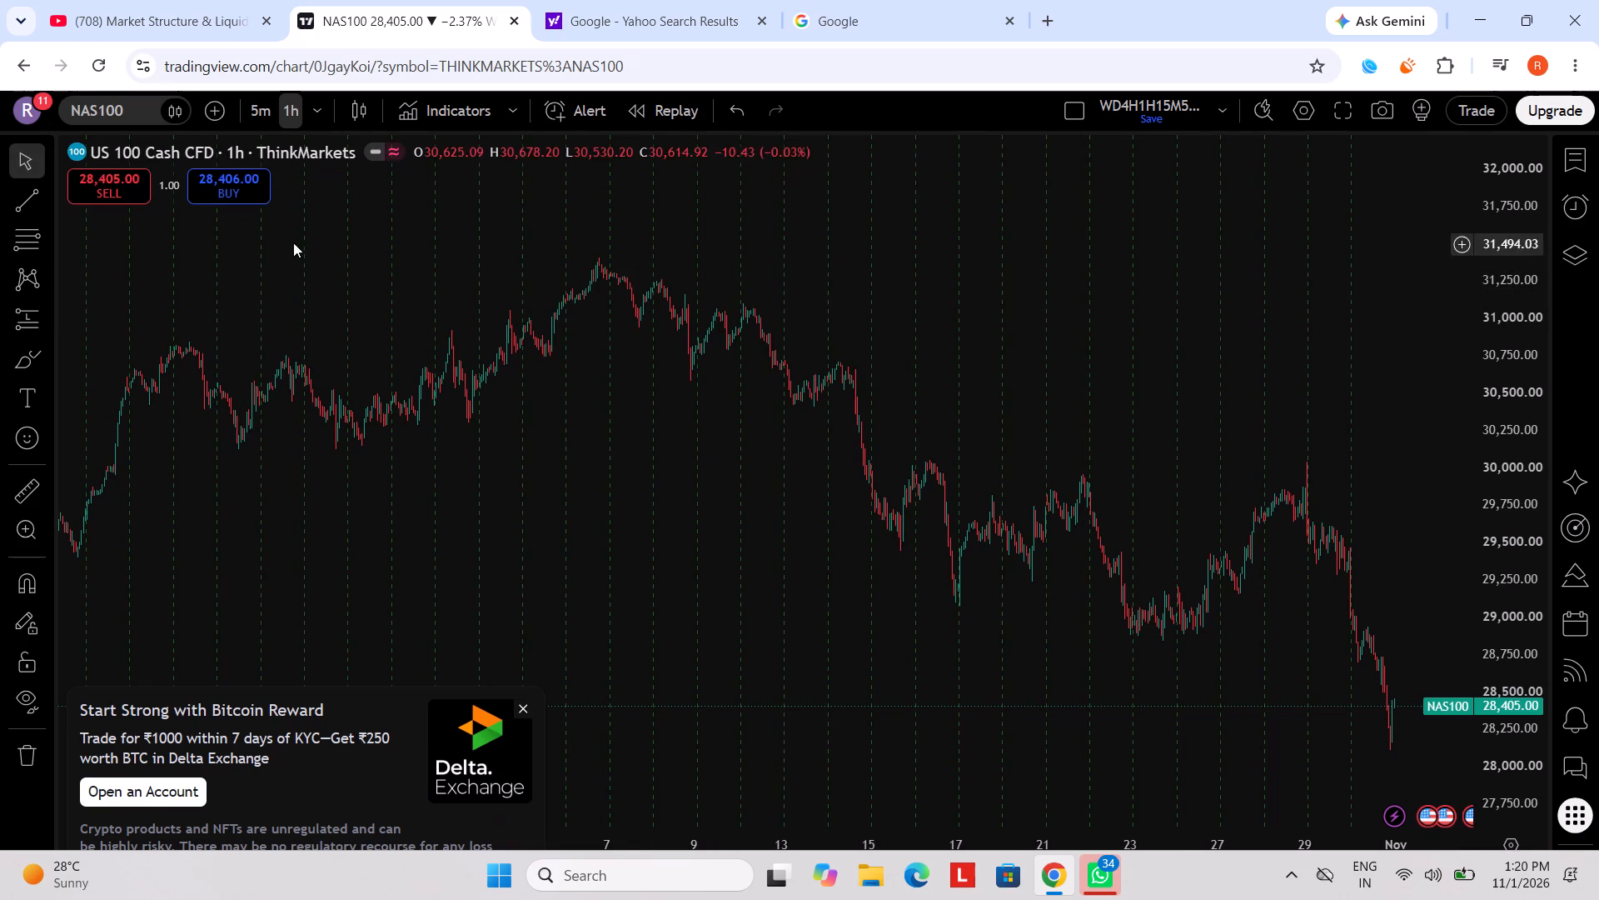
pyautogui.click(38, 197)
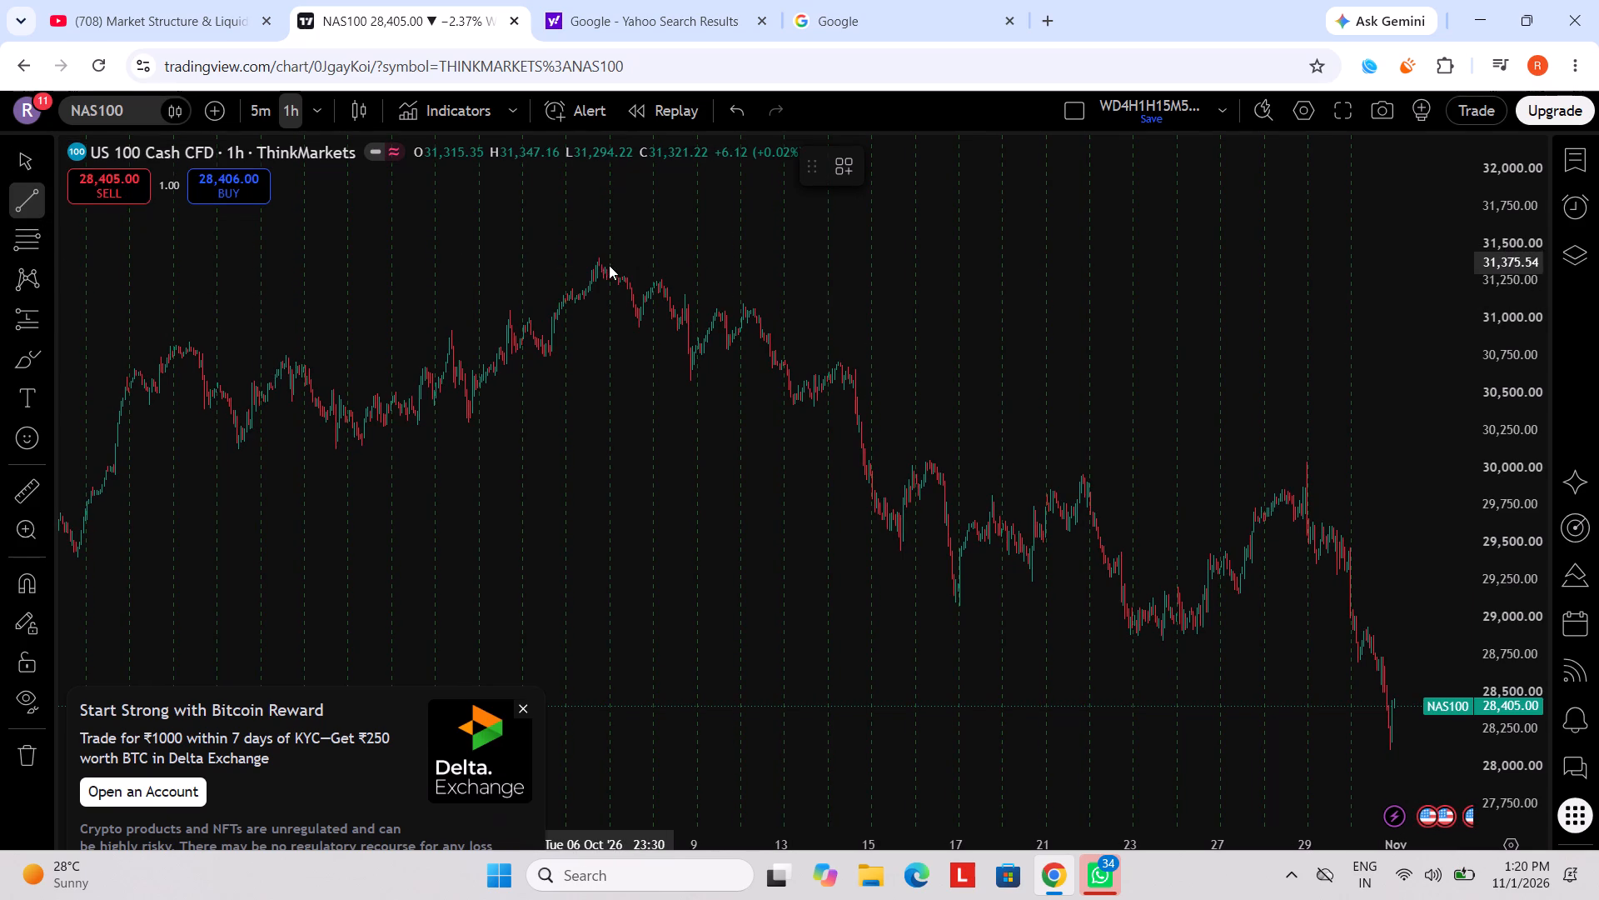
pyautogui.moveTo(597, 255); pyautogui.dragTo(794, 249)
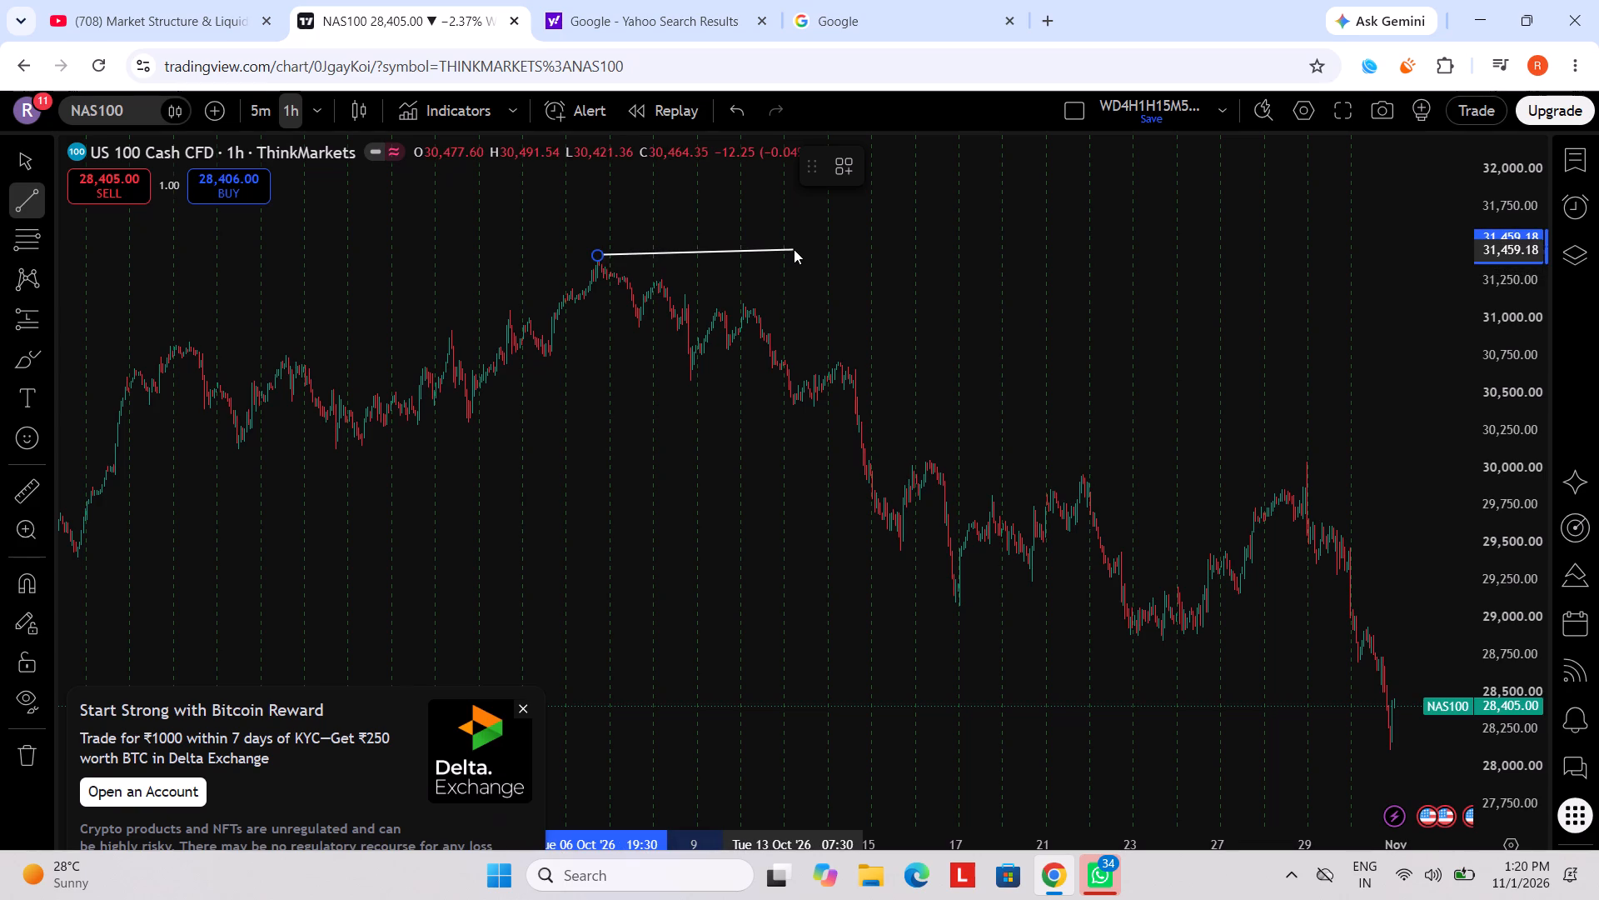
pyautogui.moveTo(794, 249); pyautogui.dragTo(795, 250)
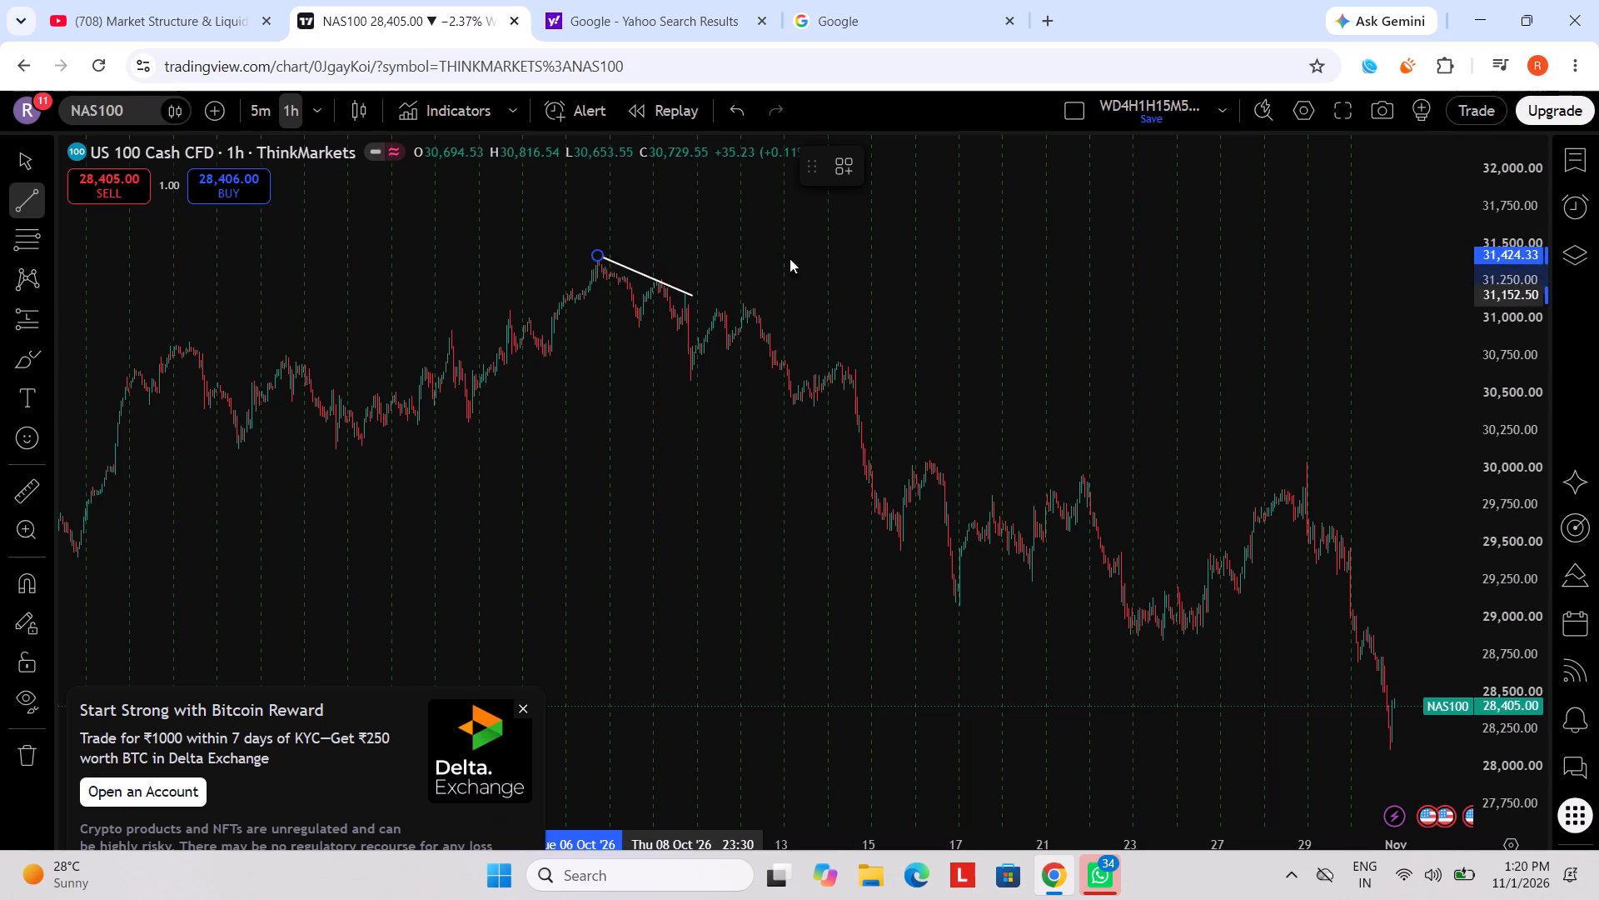
pyautogui.click(763, 259)
pyautogui.click(763, 259)
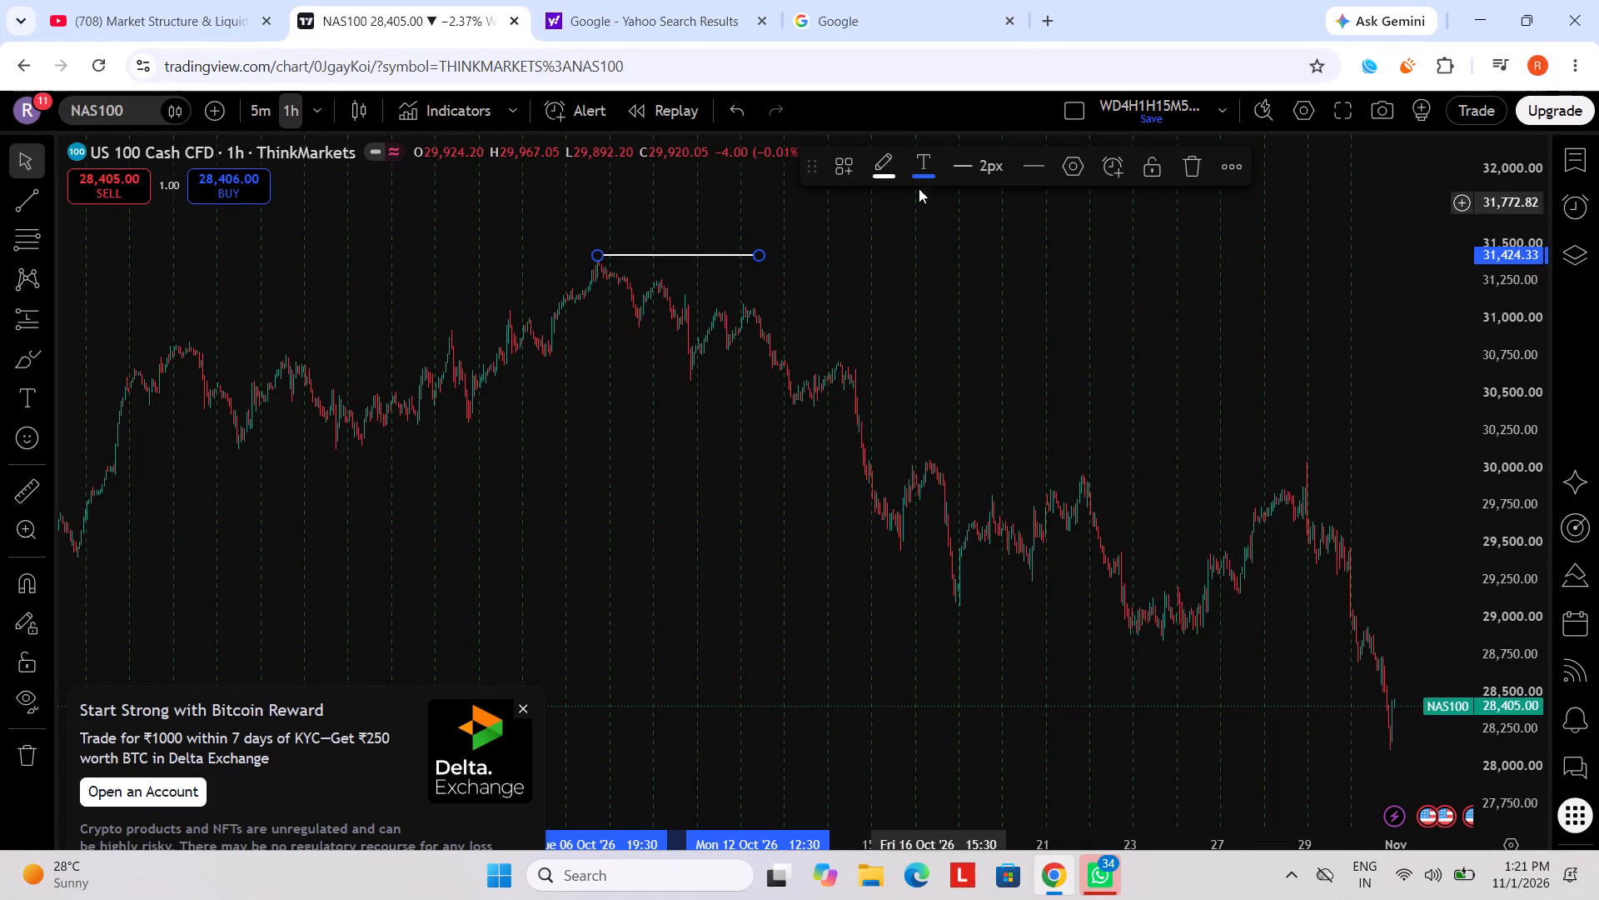
# Set the thickness of the trend line above the 6 October peak to 1px.
pyautogui.click(898, 176)
pyautogui.click(972, 172)
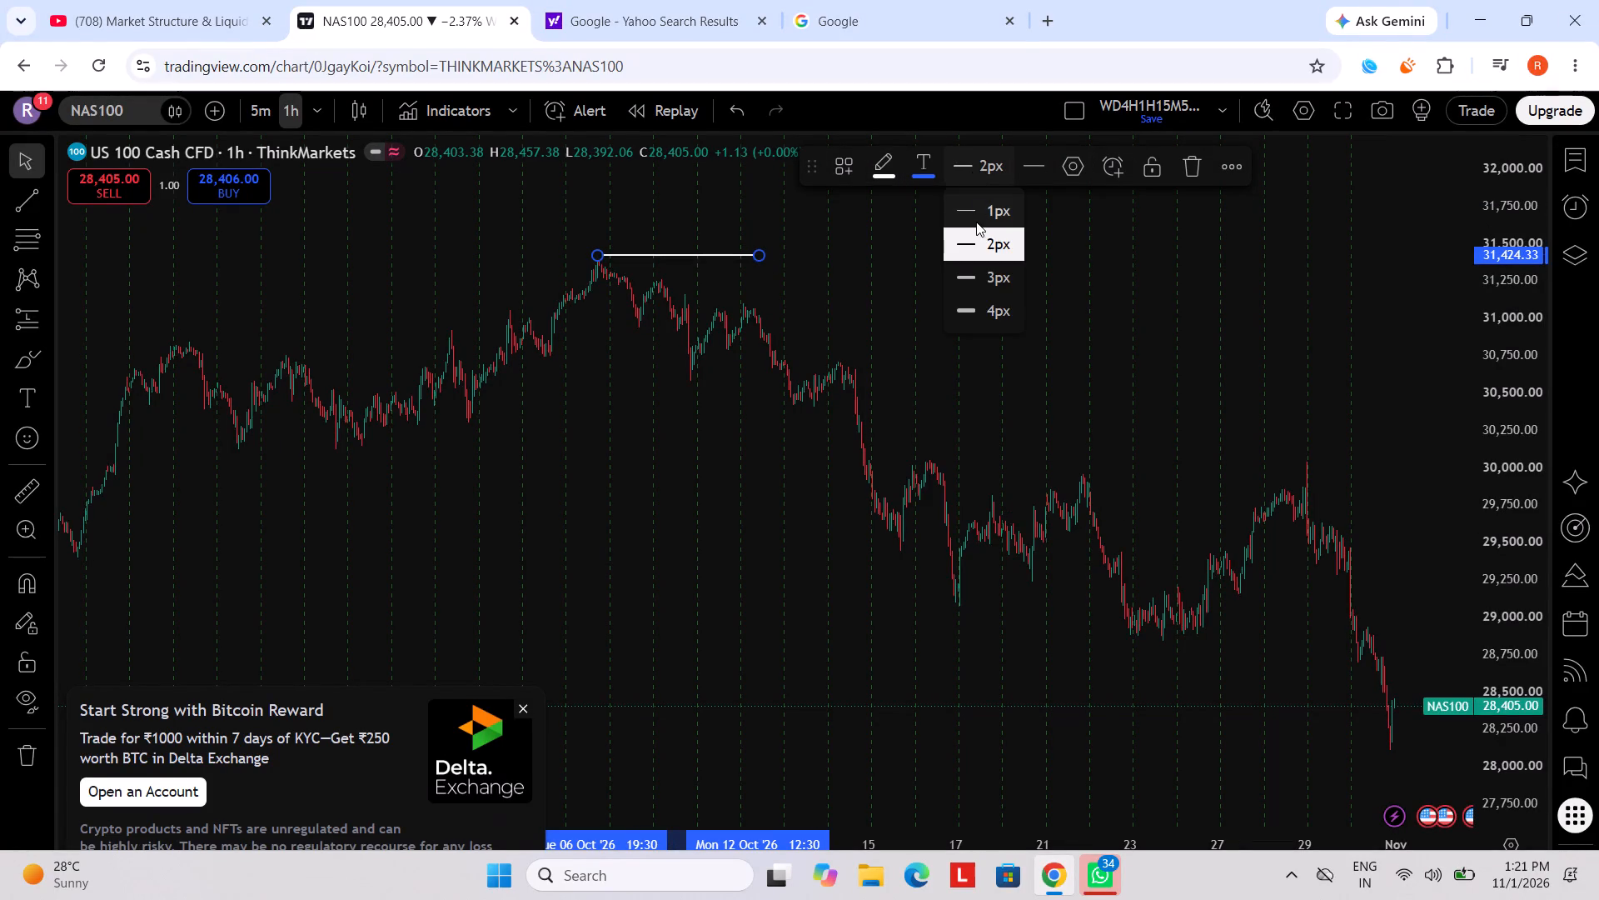
pyautogui.click(976, 199)
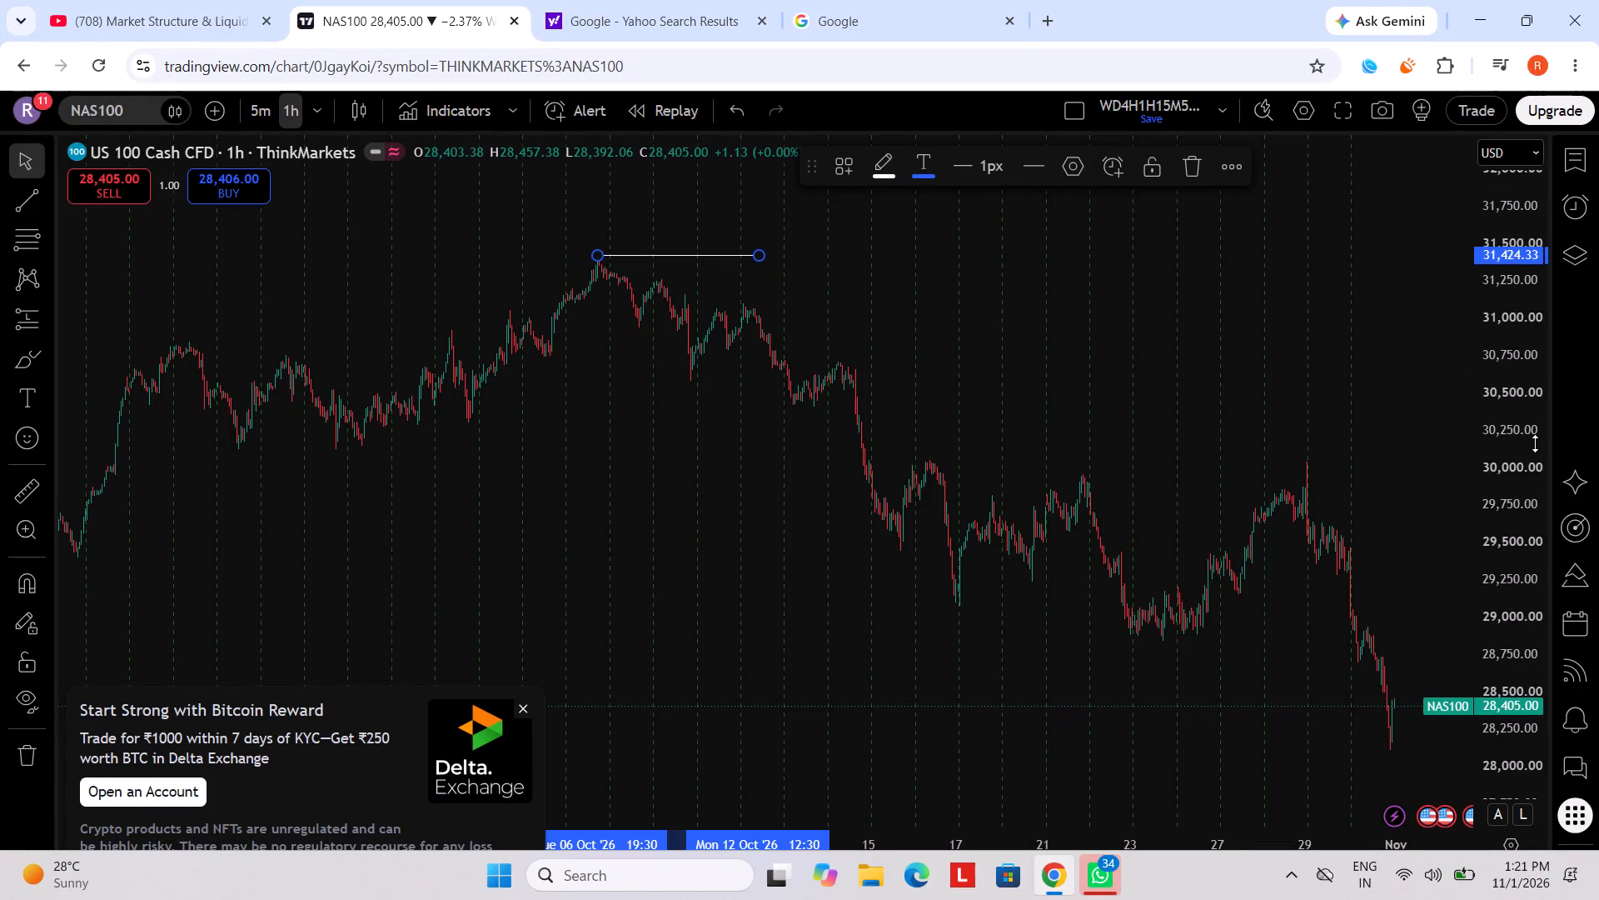
# Draw a near-horizontal trend line under the 7 October swing low at about 30,940, ending early on 9 October.
pyautogui.scroll(6, 1535, 443)
pyautogui.scroll(6, 1118, 427)
pyautogui.moveTo(450, 307); pyautogui.dragTo(1557, 337)
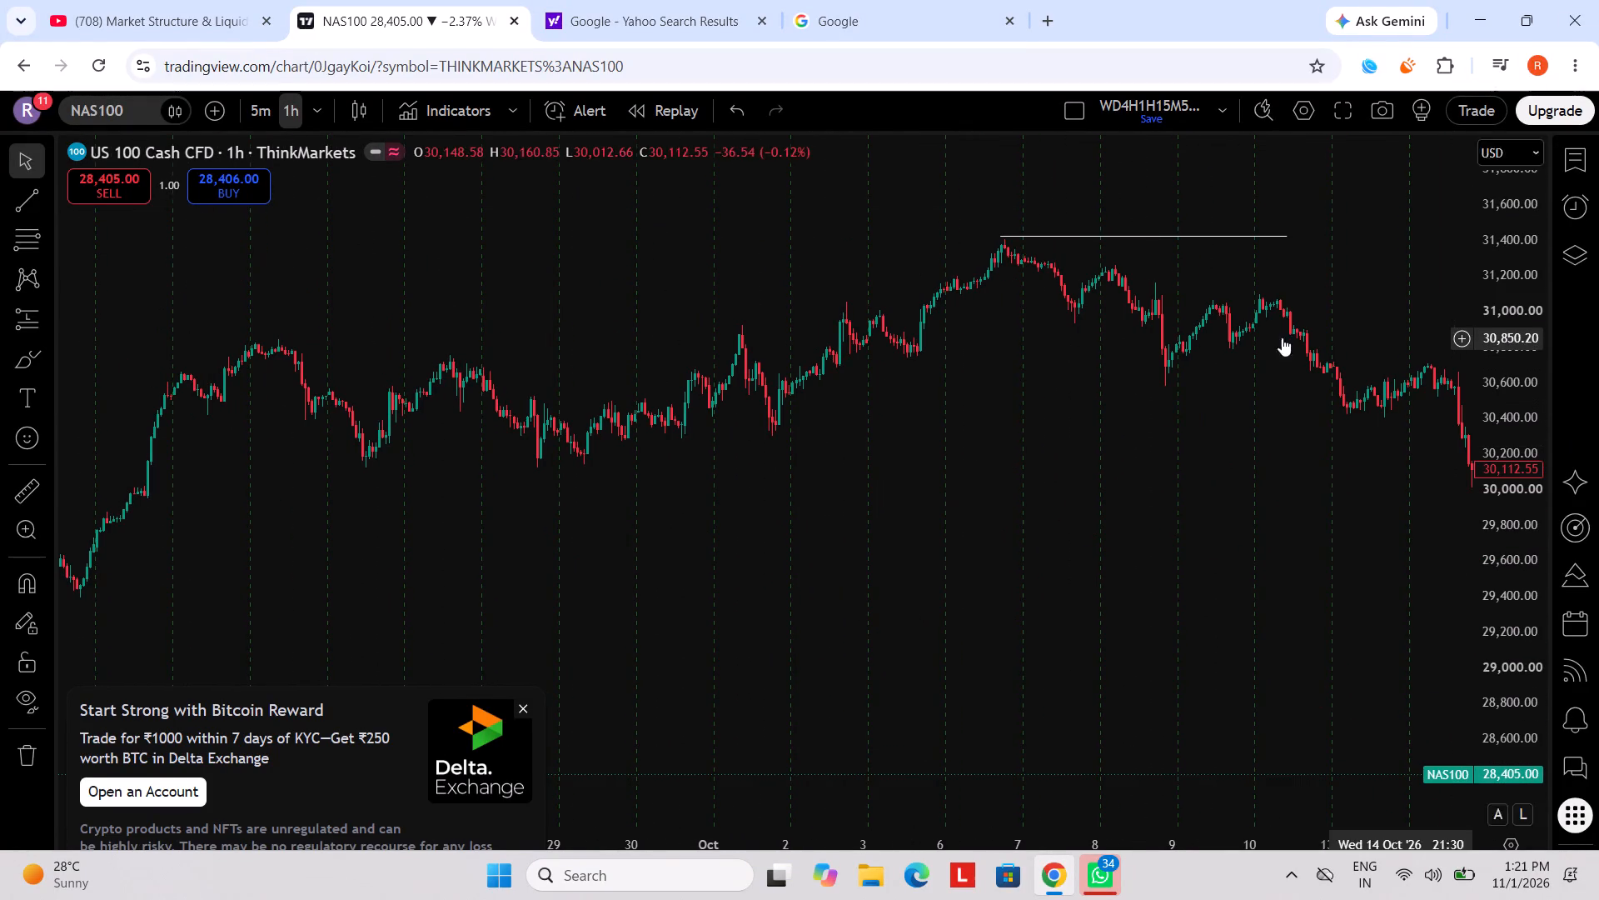
pyautogui.moveTo(1291, 441); pyautogui.dragTo(934, 425)
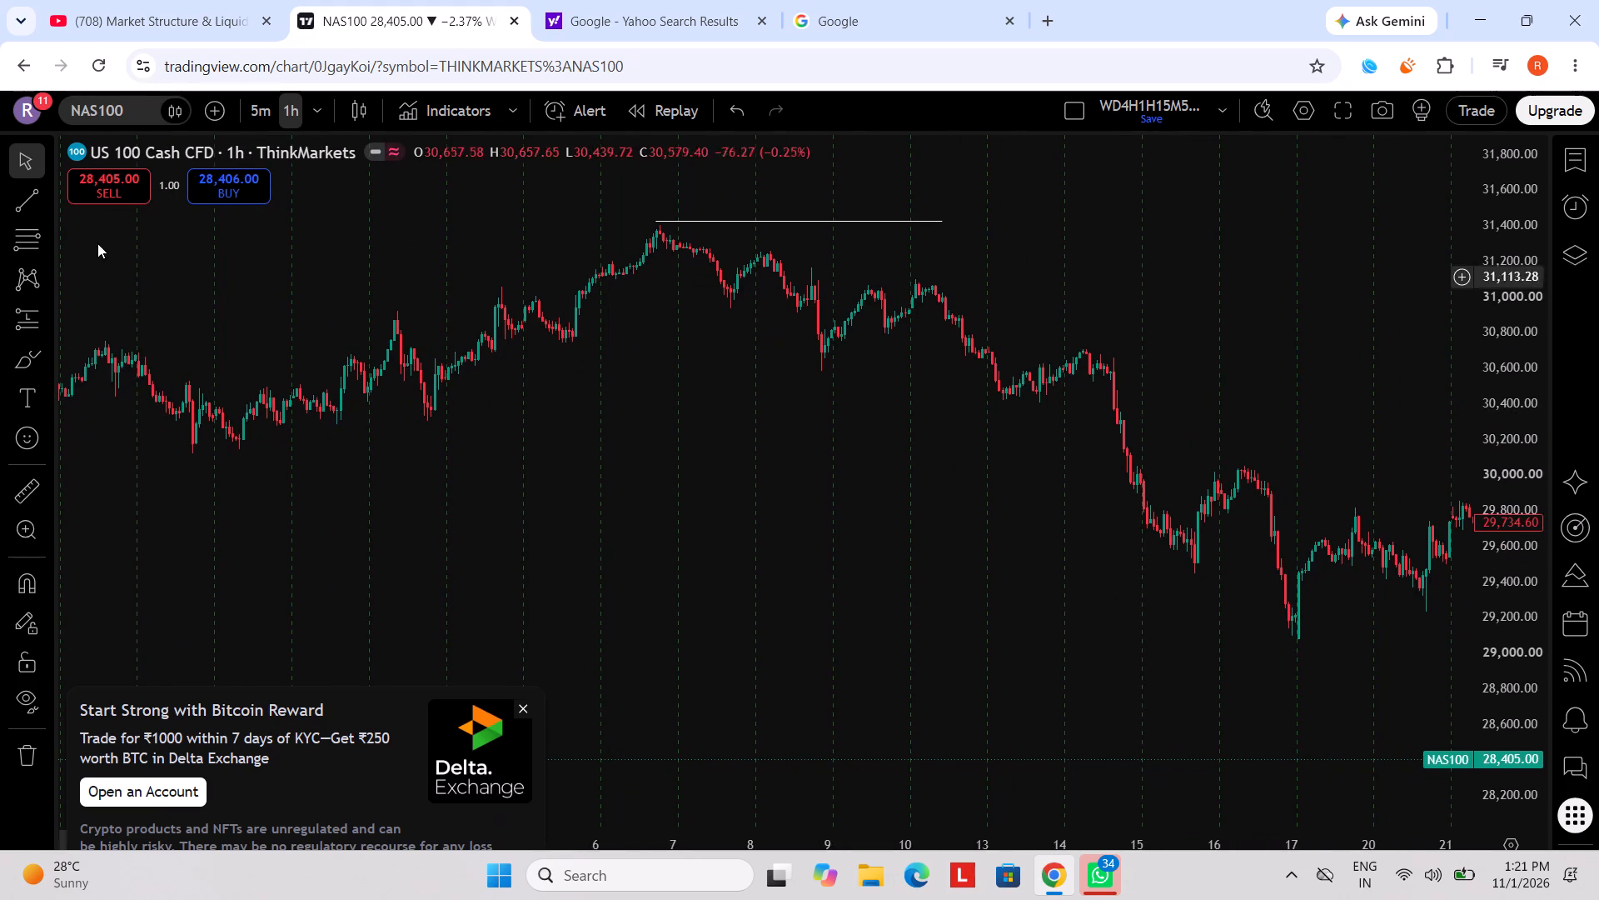
pyautogui.click(17, 208)
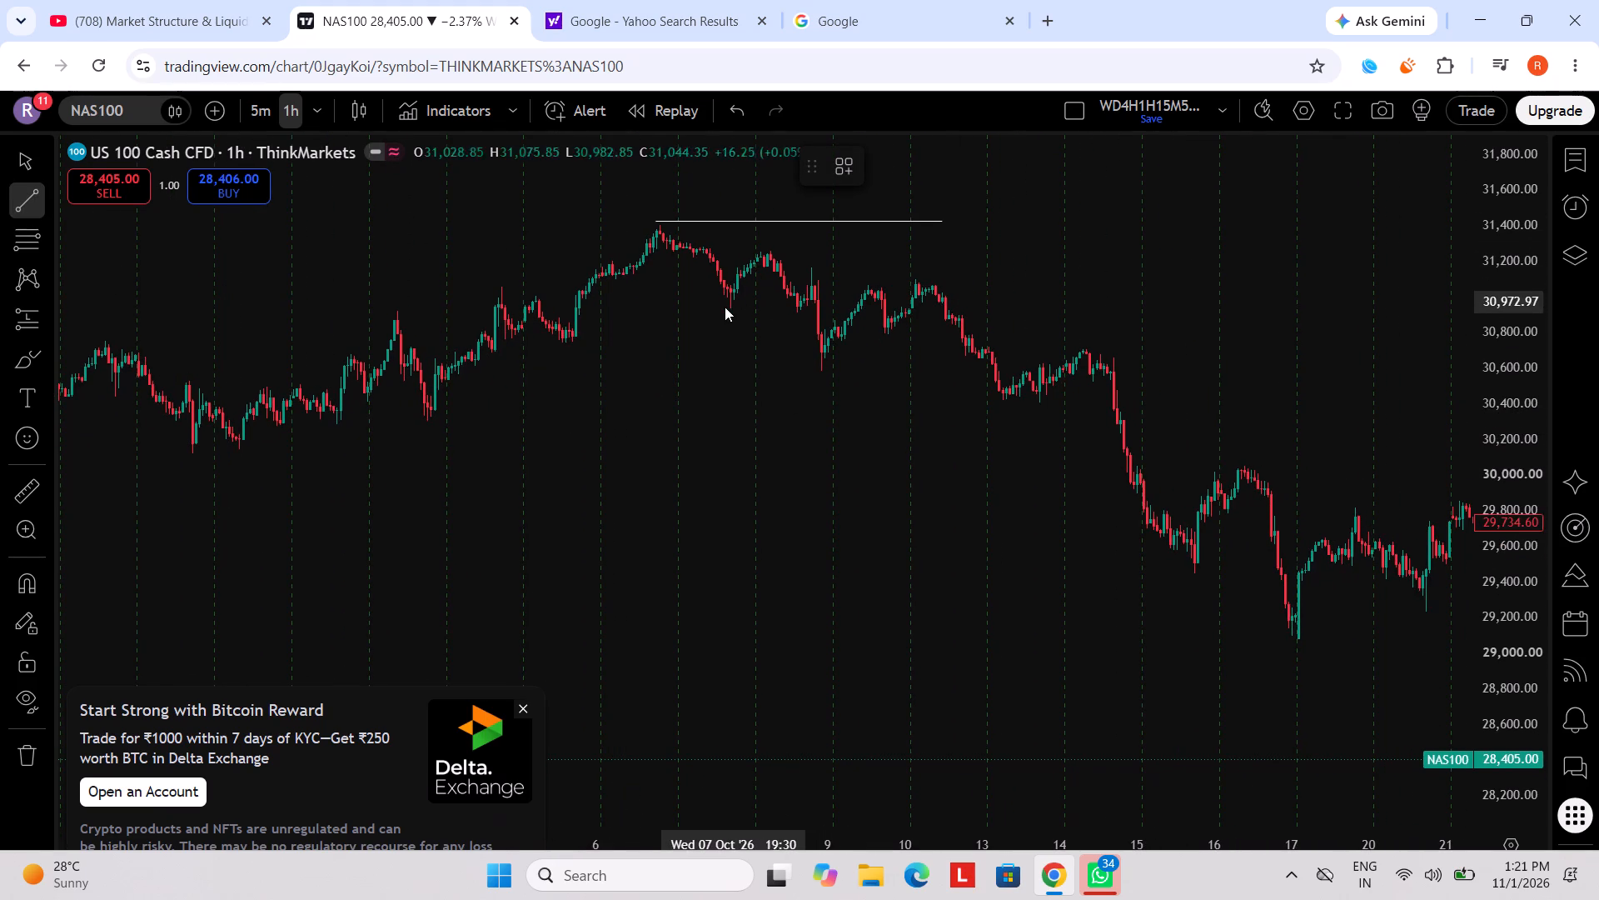
pyautogui.moveTo(725, 307); pyautogui.dragTo(824, 306)
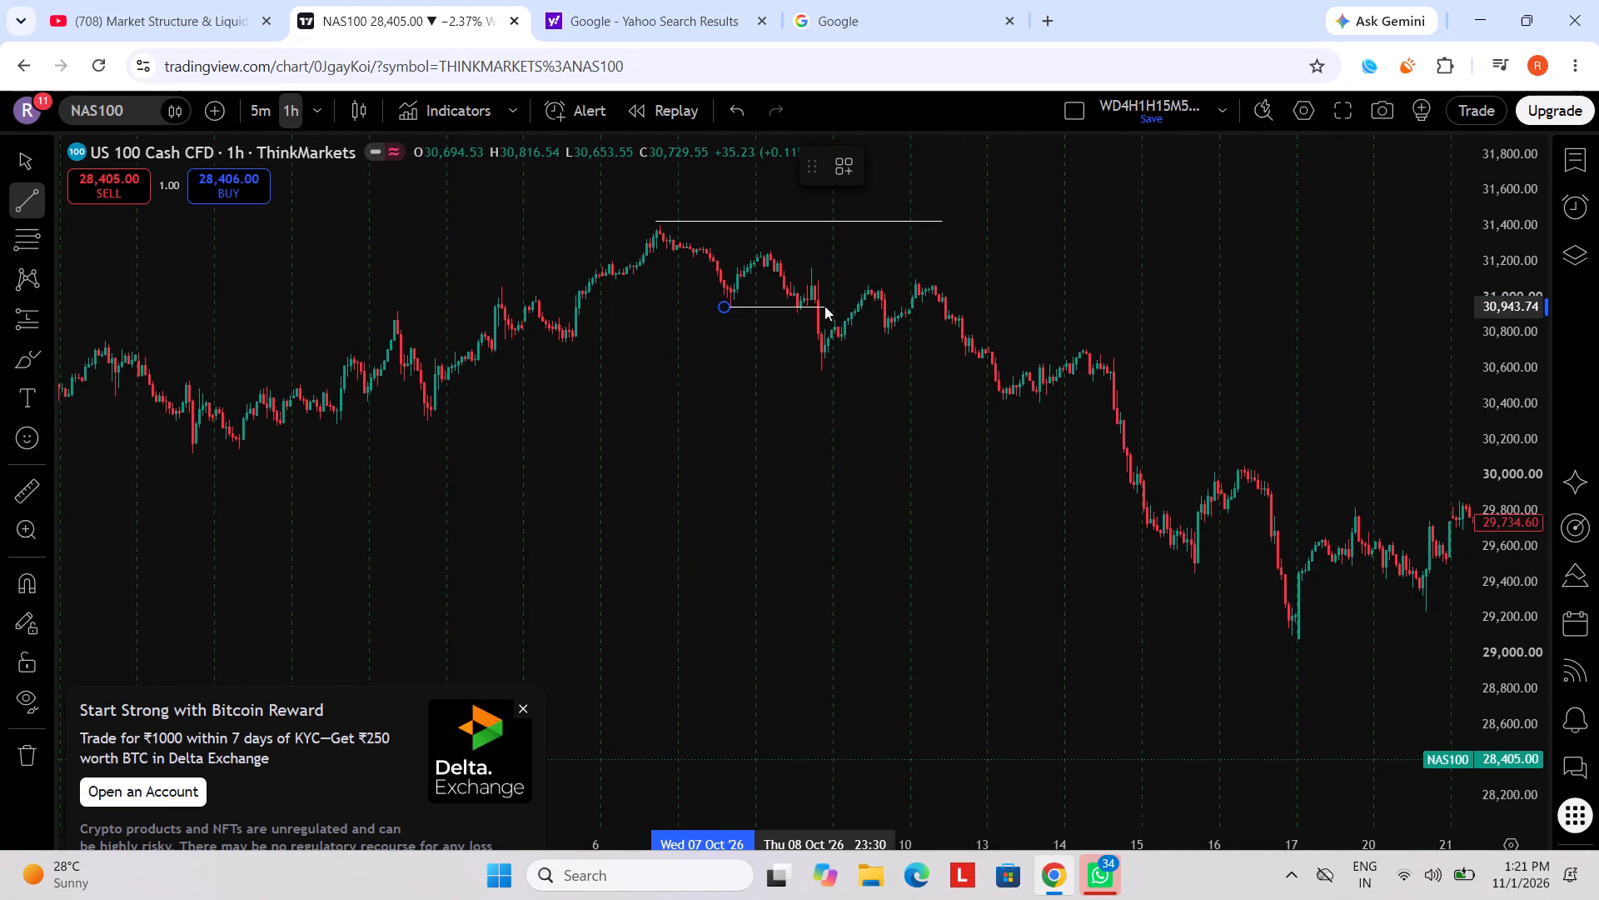
pyautogui.moveTo(824, 306); pyautogui.dragTo(824, 303)
pyautogui.moveTo(824, 303); pyautogui.dragTo(823, 308)
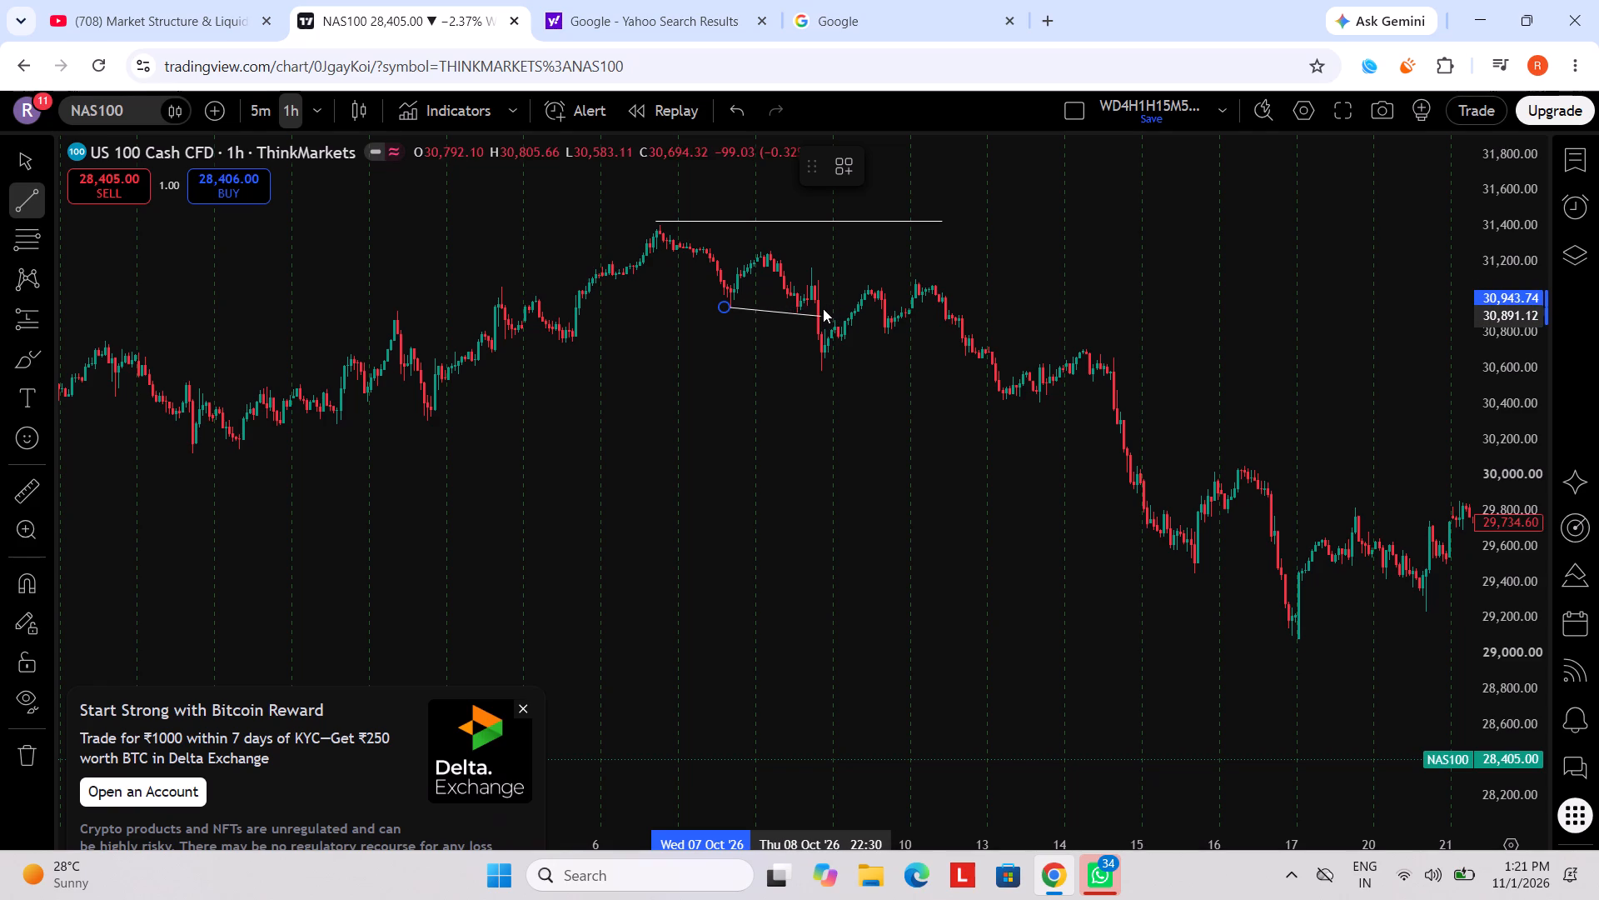
pyautogui.moveTo(823, 308); pyautogui.dragTo(832, 307)
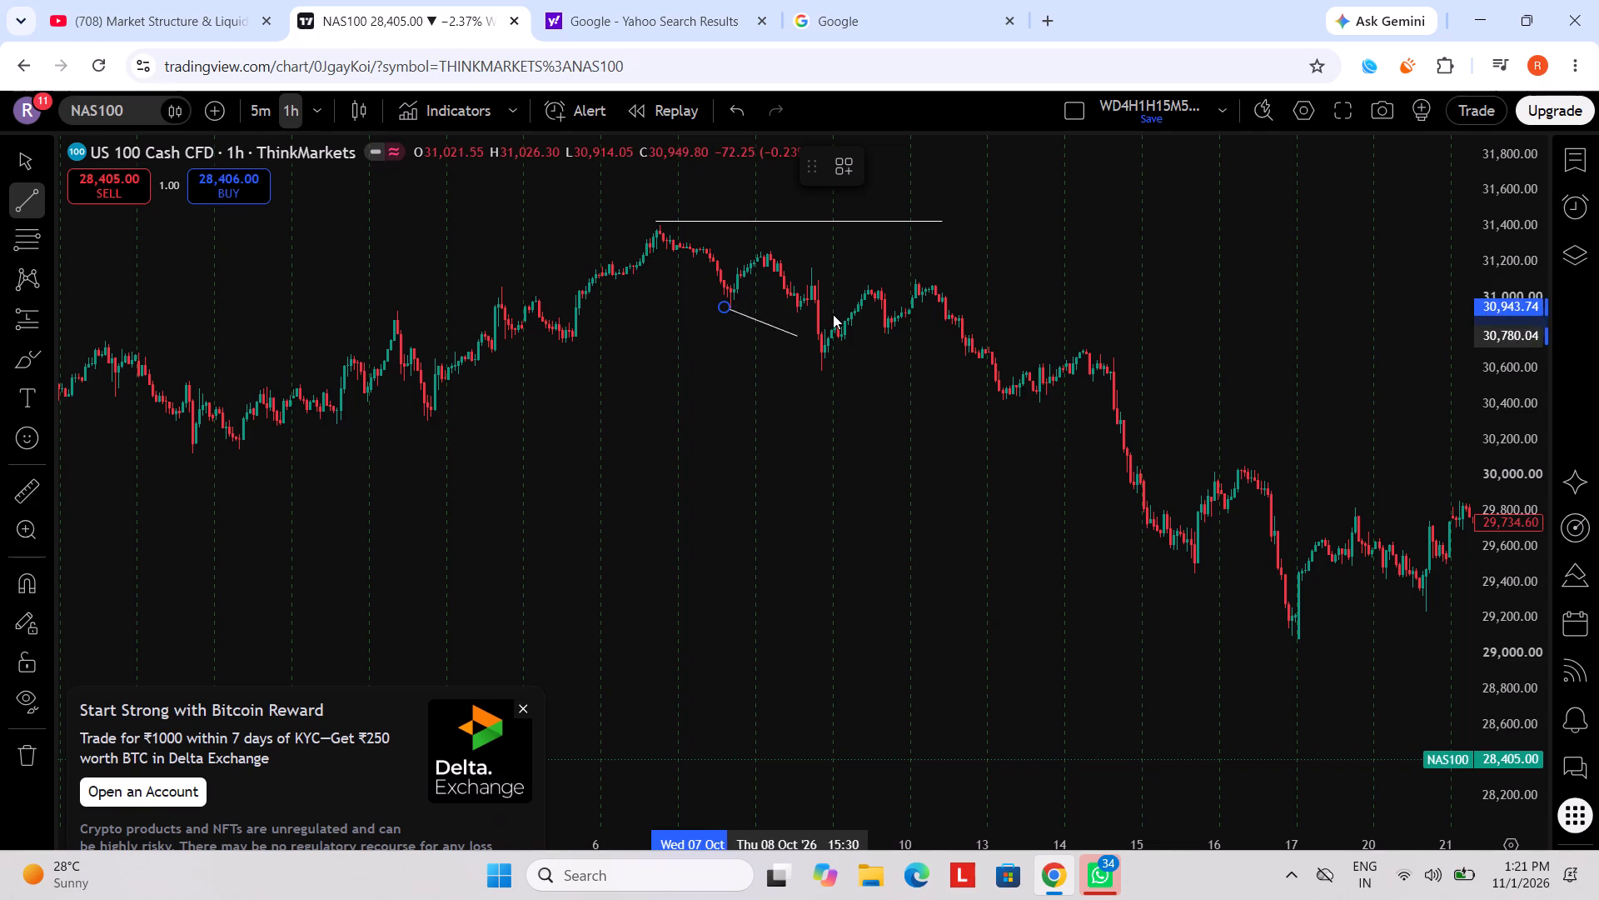
pyautogui.click(829, 307)
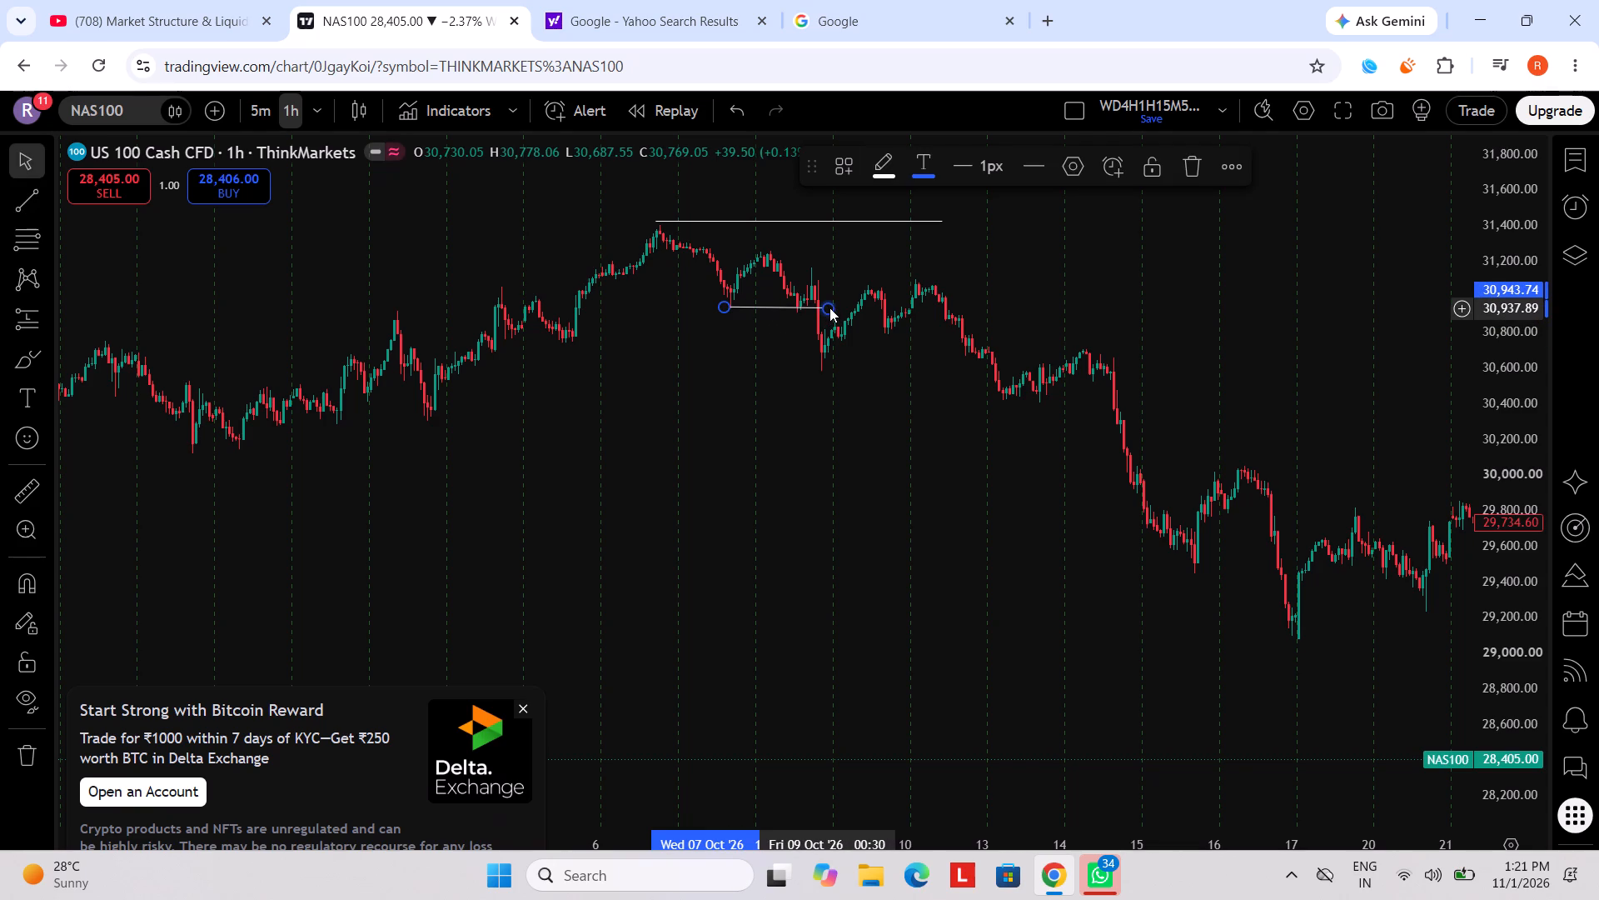
pyautogui.click(791, 332)
# Draw a trend line from the 8 October swing low at about 30,583 to 13 October, just past the break below it.
pyautogui.scroll(4, 791, 332)
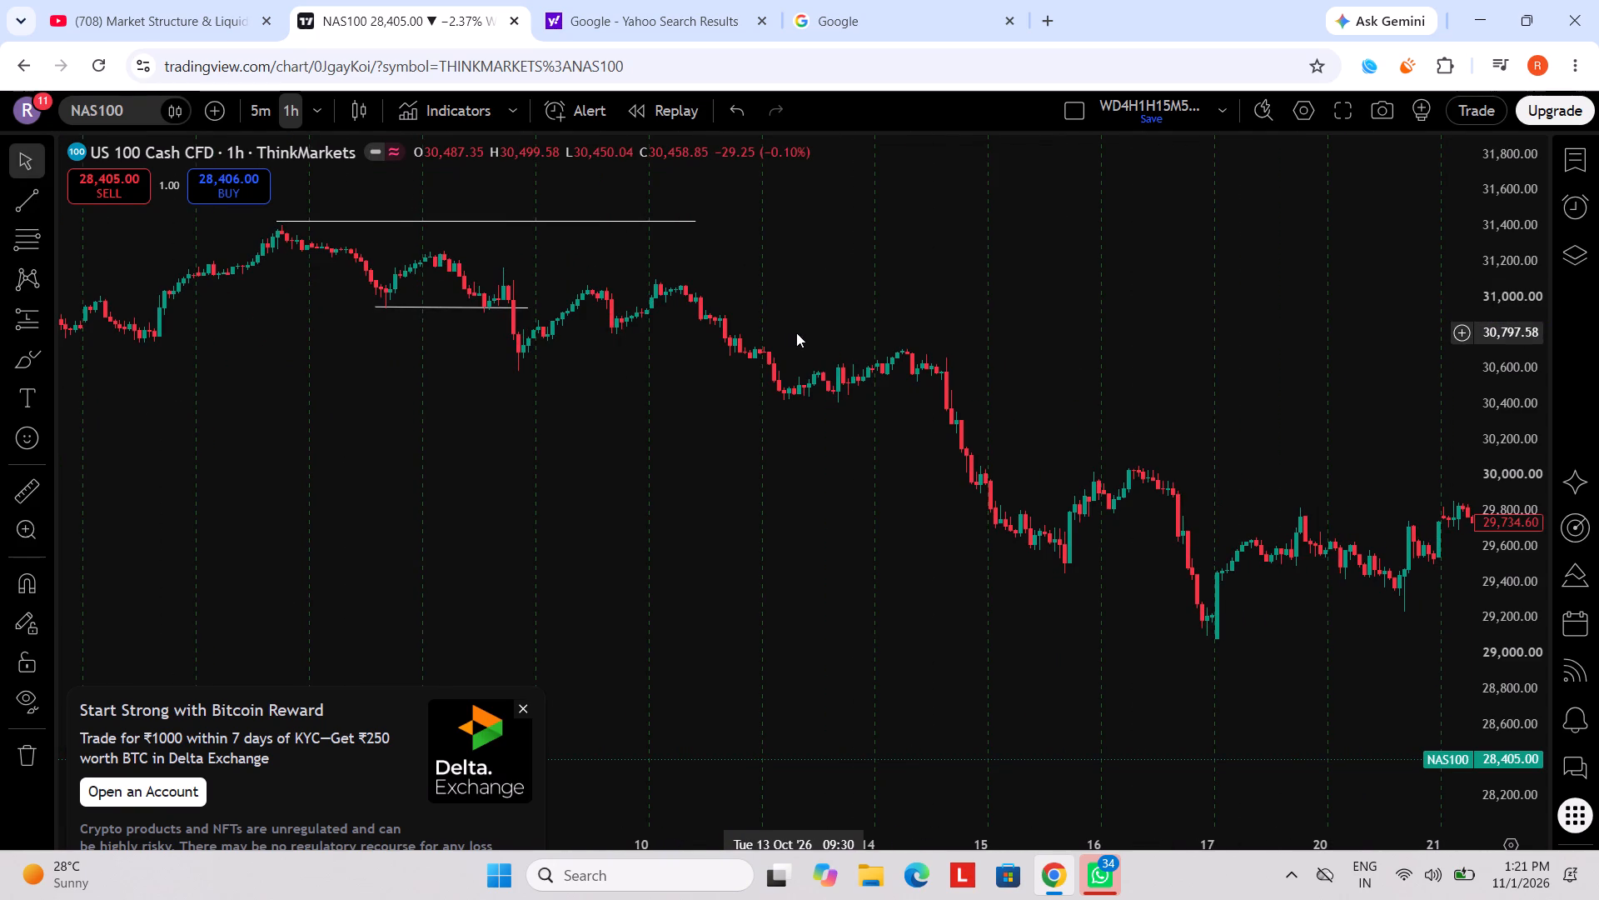
pyautogui.scroll(5, 1500, 347)
pyautogui.scroll(-5, 948, 355)
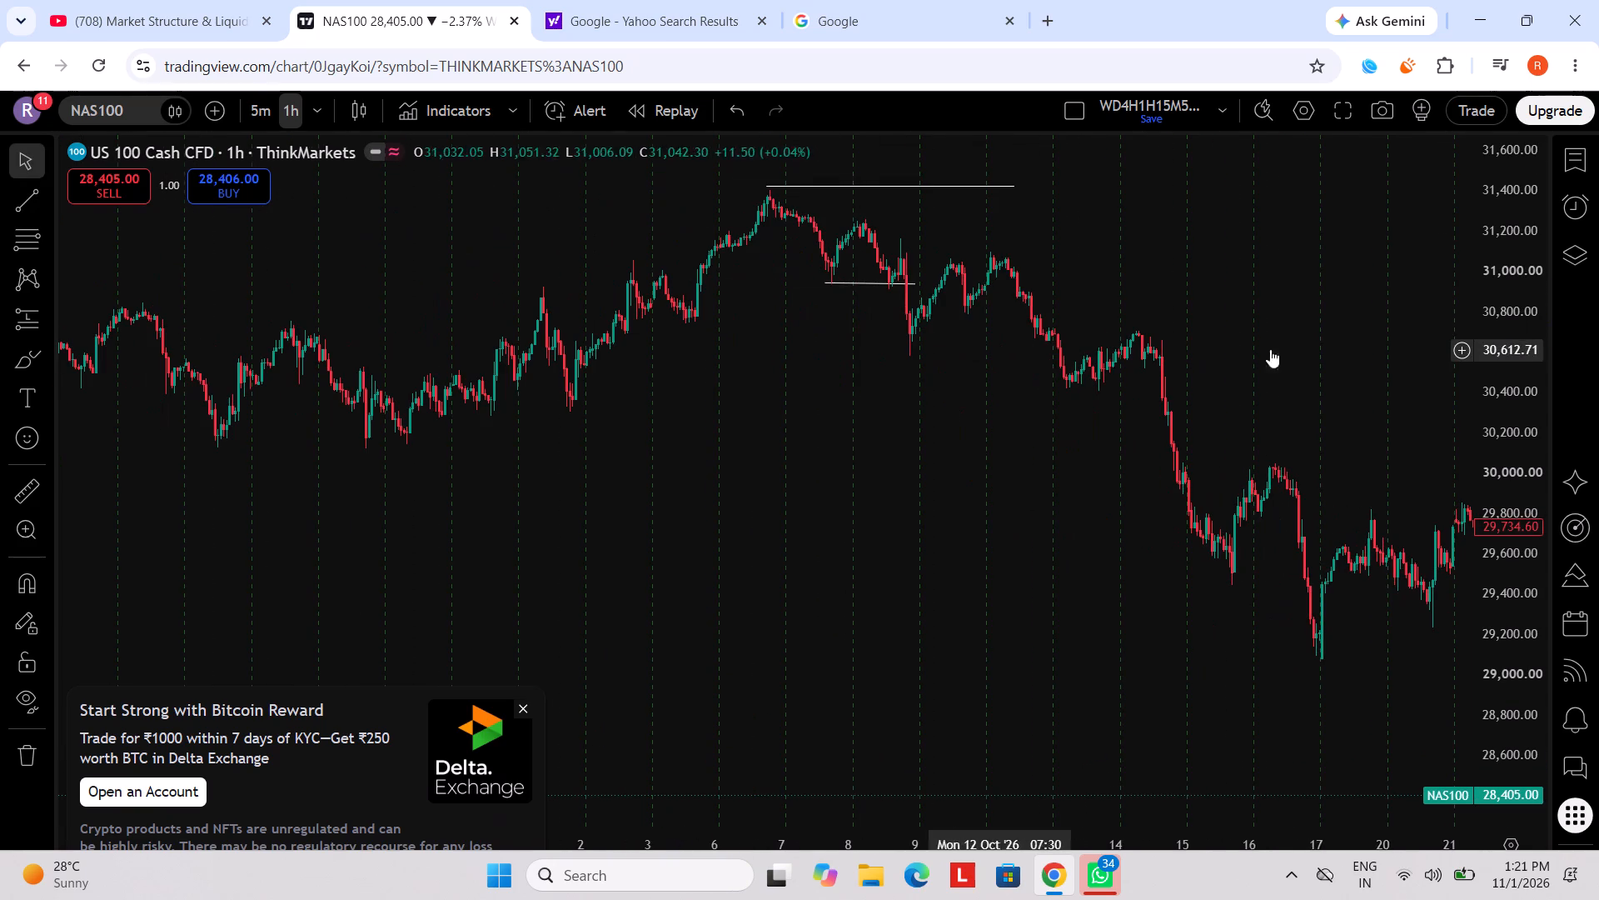
pyautogui.scroll(-7, 1498, 326)
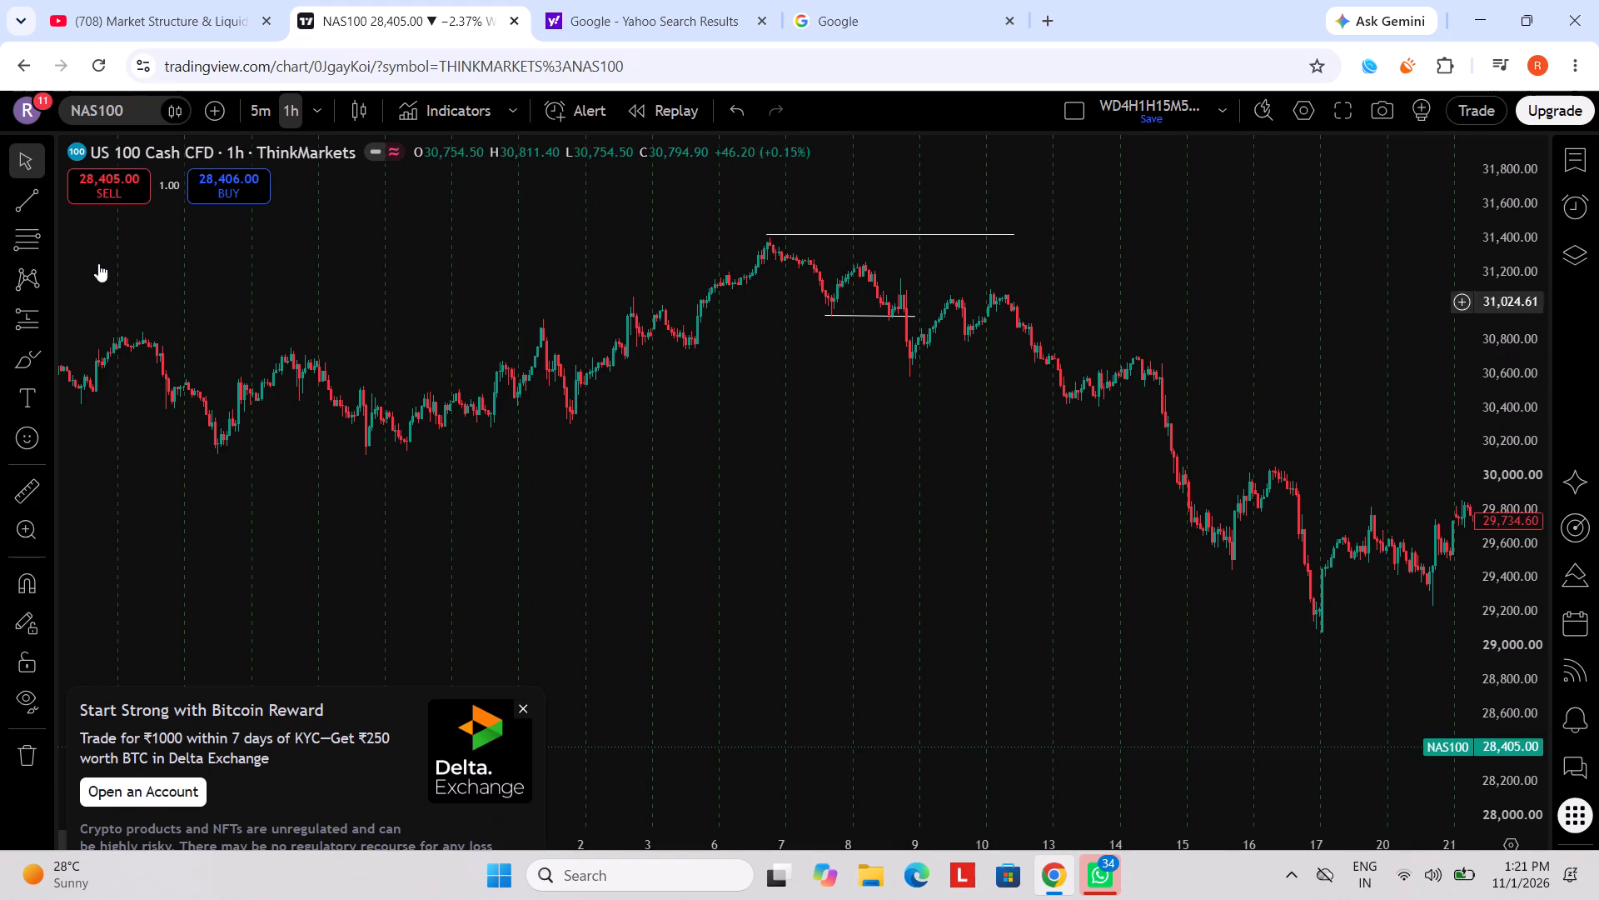
pyautogui.click(22, 197)
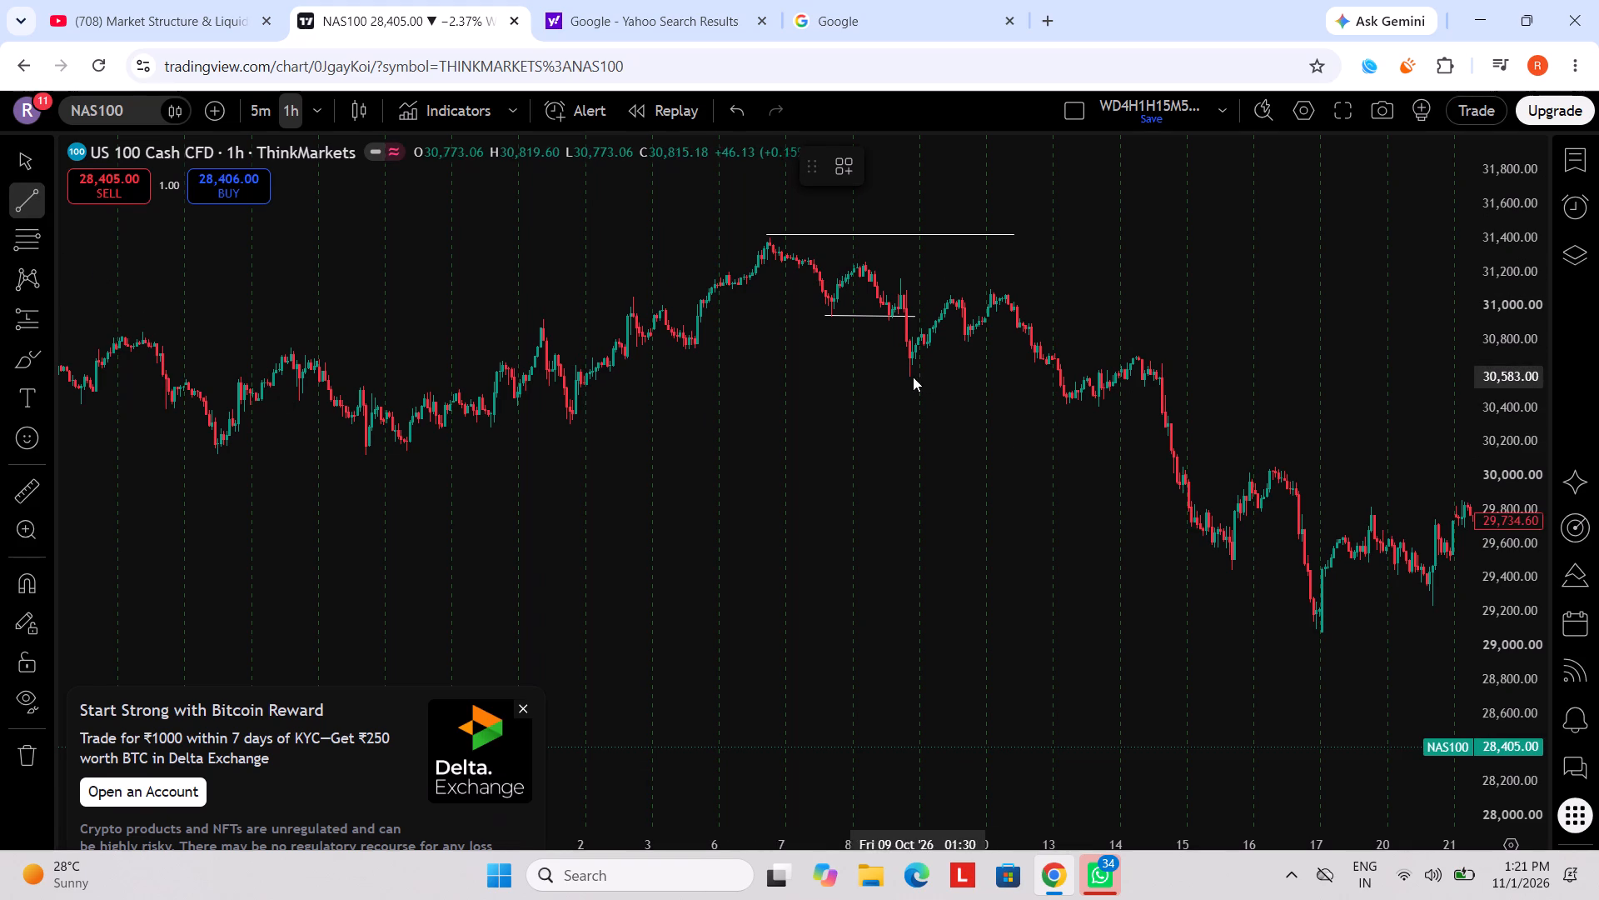
pyautogui.moveTo(909, 377); pyautogui.dragTo(1092, 380)
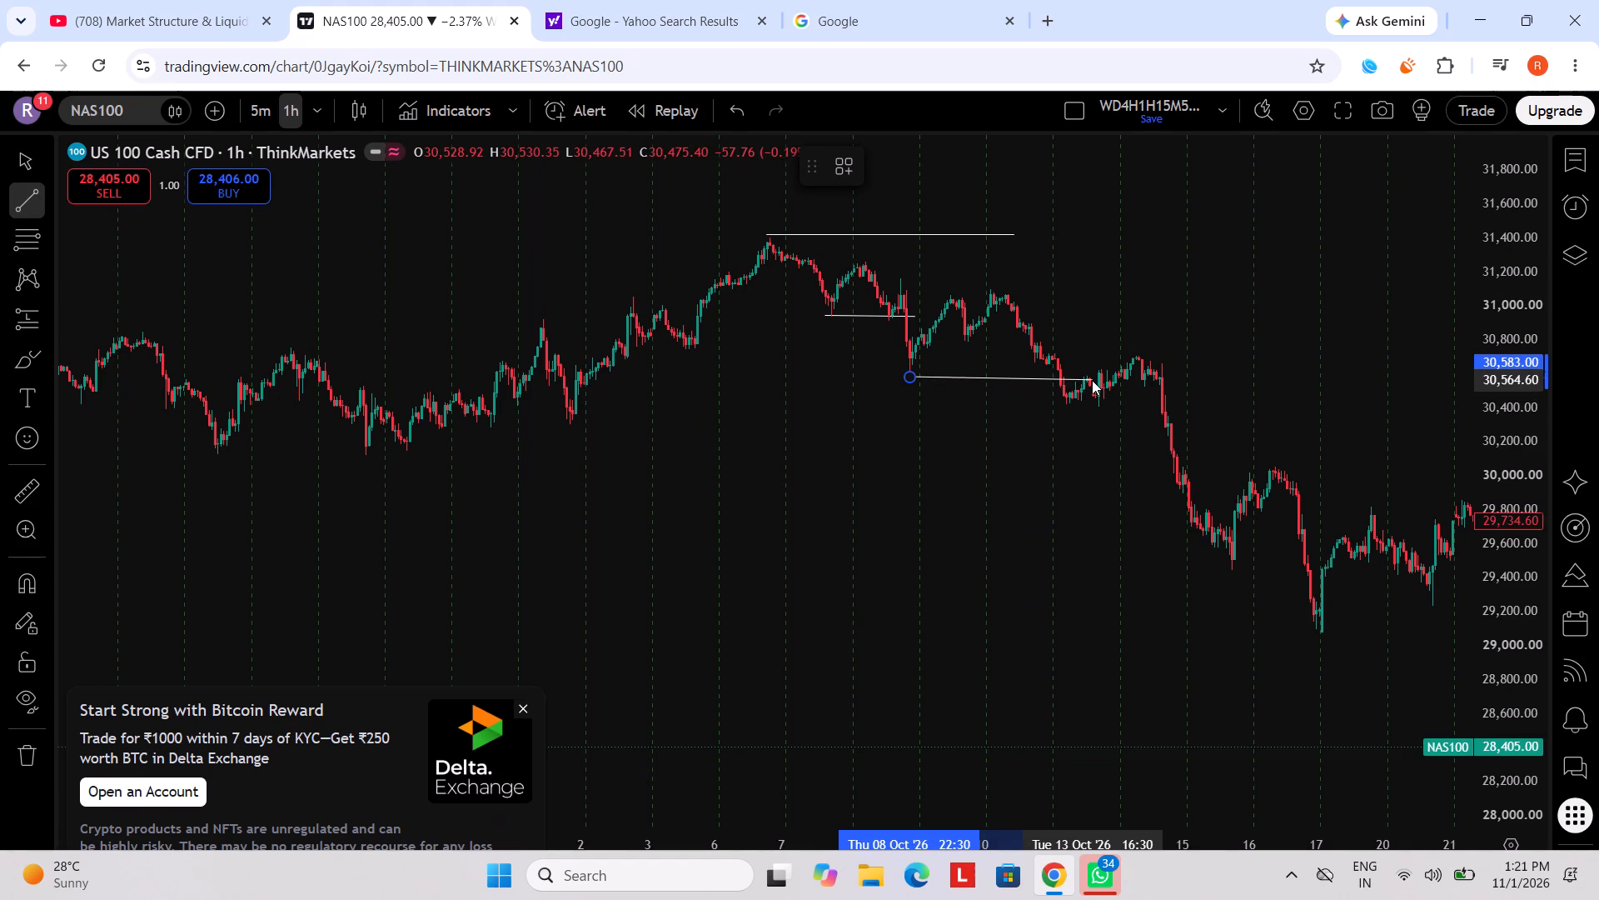
pyautogui.moveTo(1092, 380); pyautogui.dragTo(1082, 379)
pyautogui.click(1082, 379)
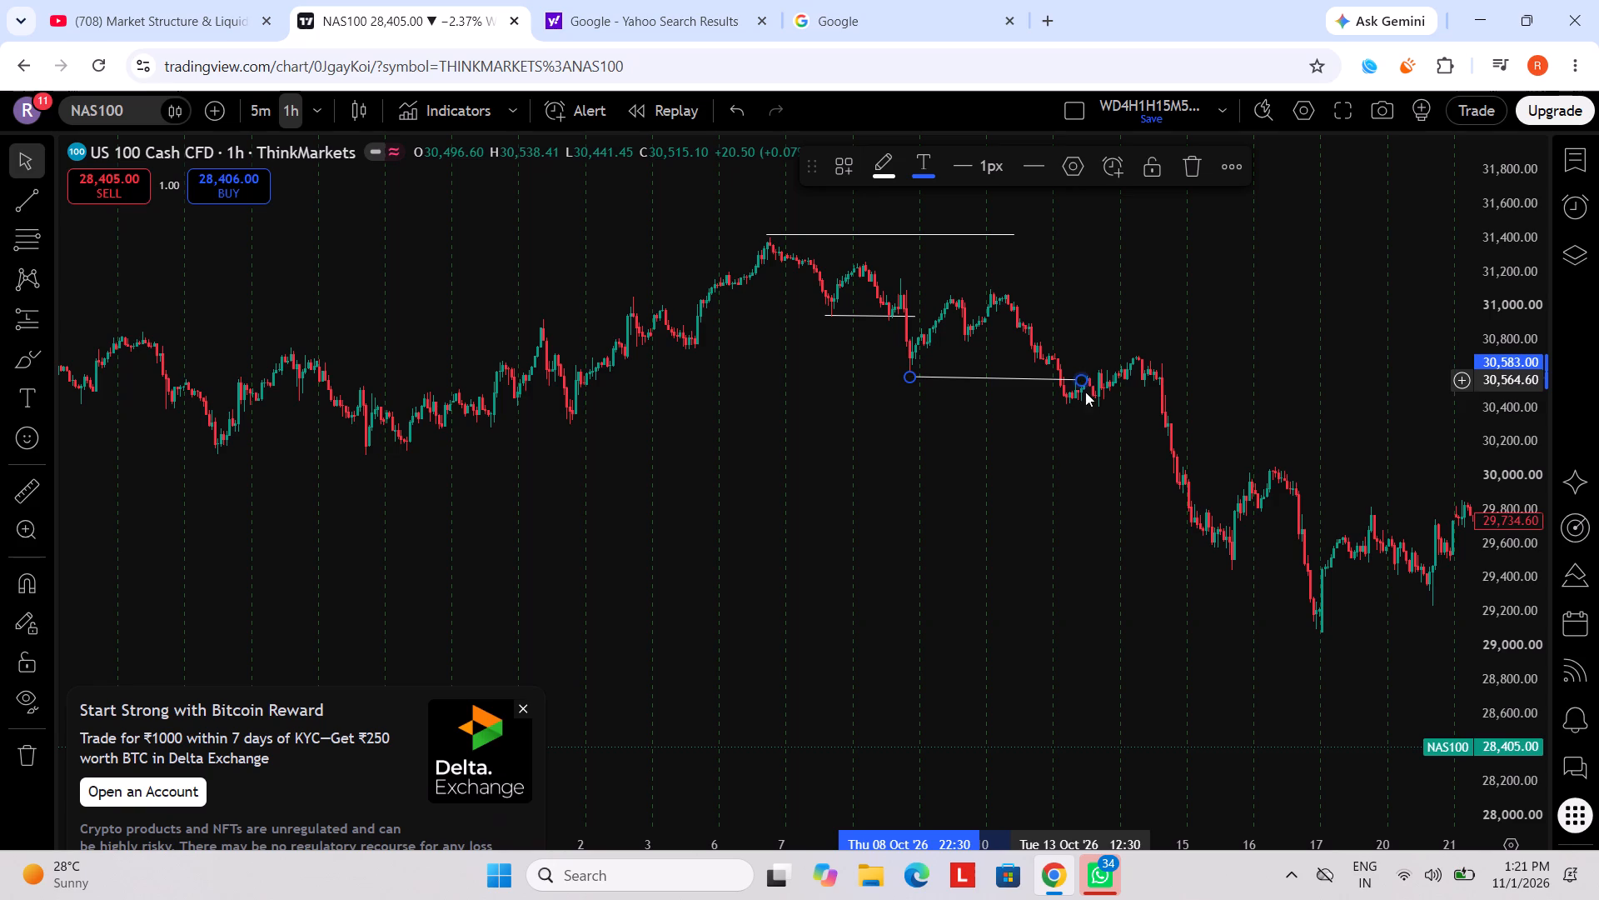
pyautogui.click(1053, 458)
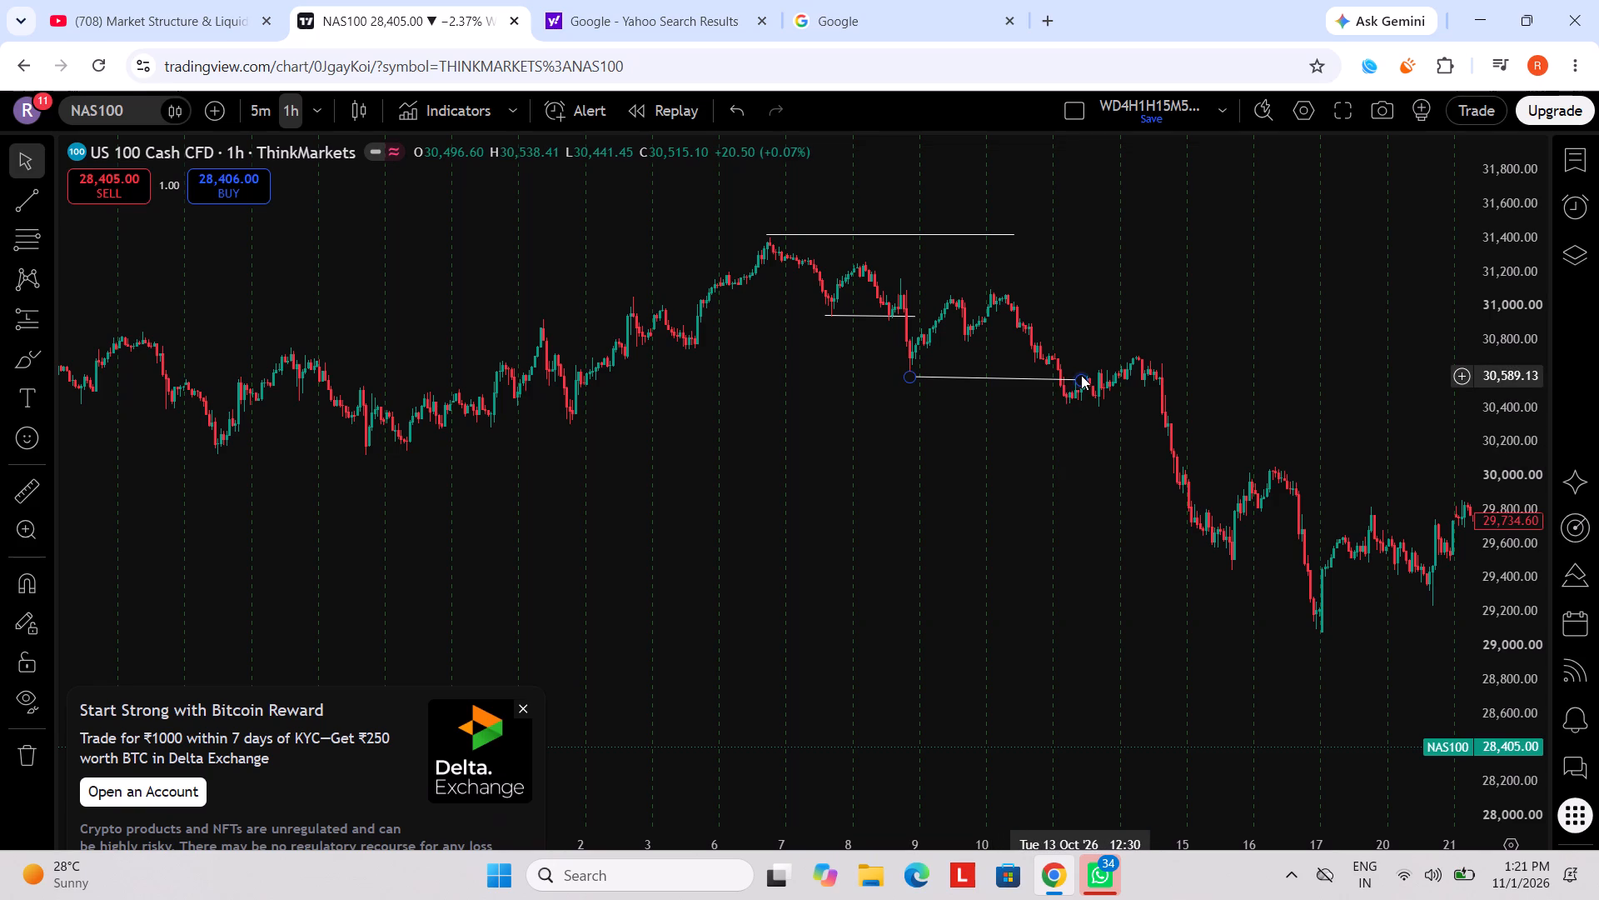
# Level the 8 October swing-low line at 30,583 and shorten it to end at the break on 13 October, 07:30.
pyautogui.moveTo(1078, 377); pyautogui.dragTo(1072, 374)
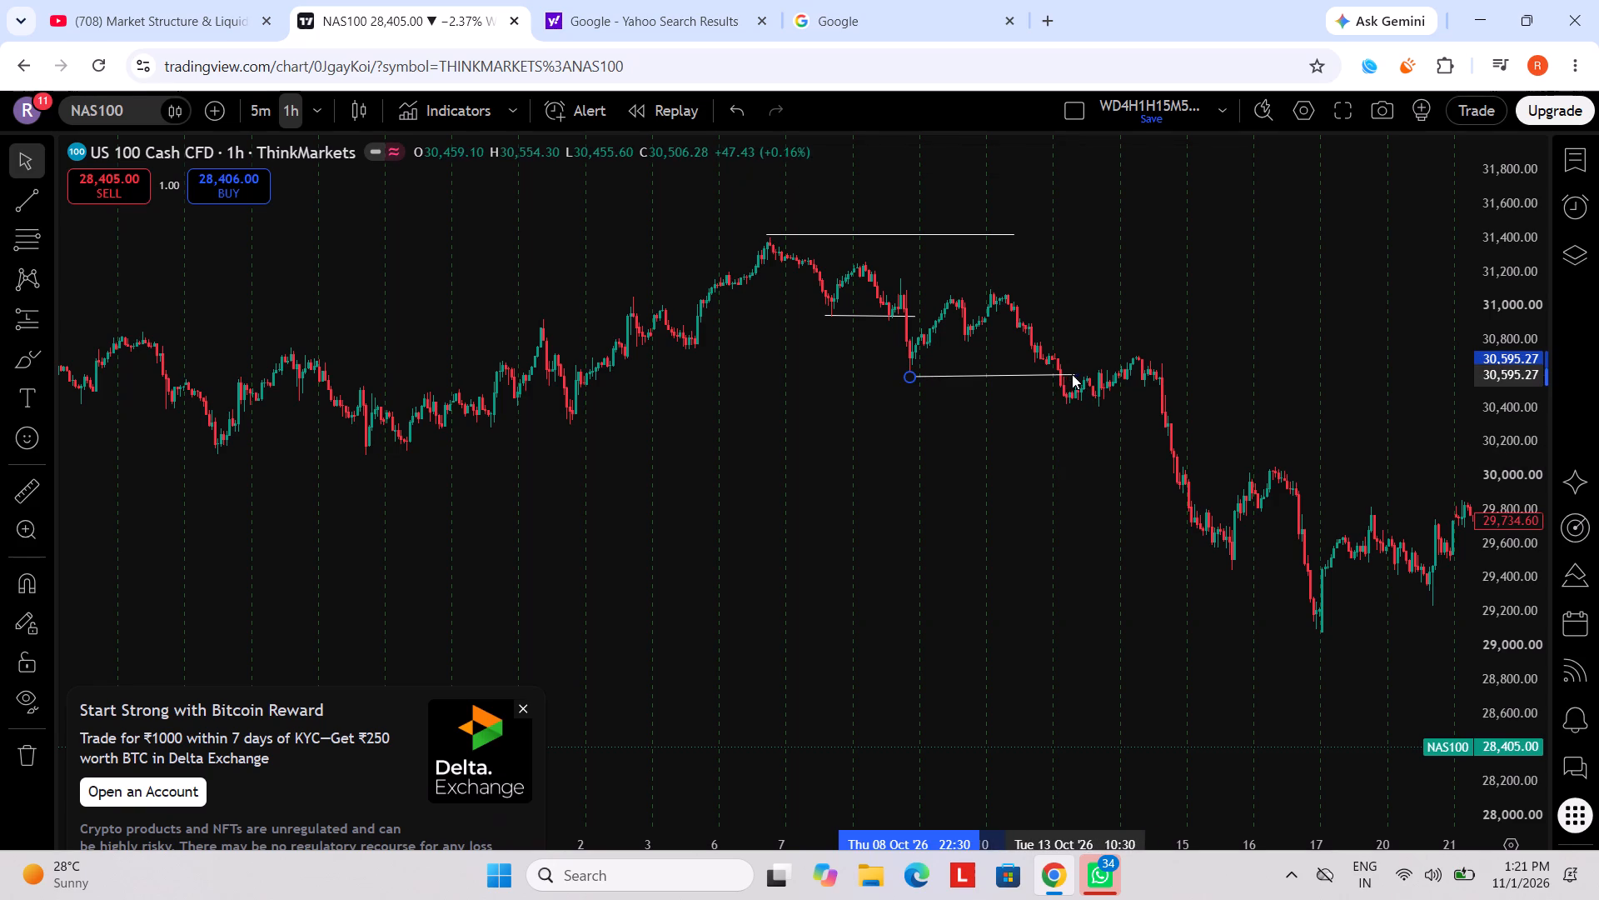
pyautogui.moveTo(1072, 374); pyautogui.dragTo(1066, 374)
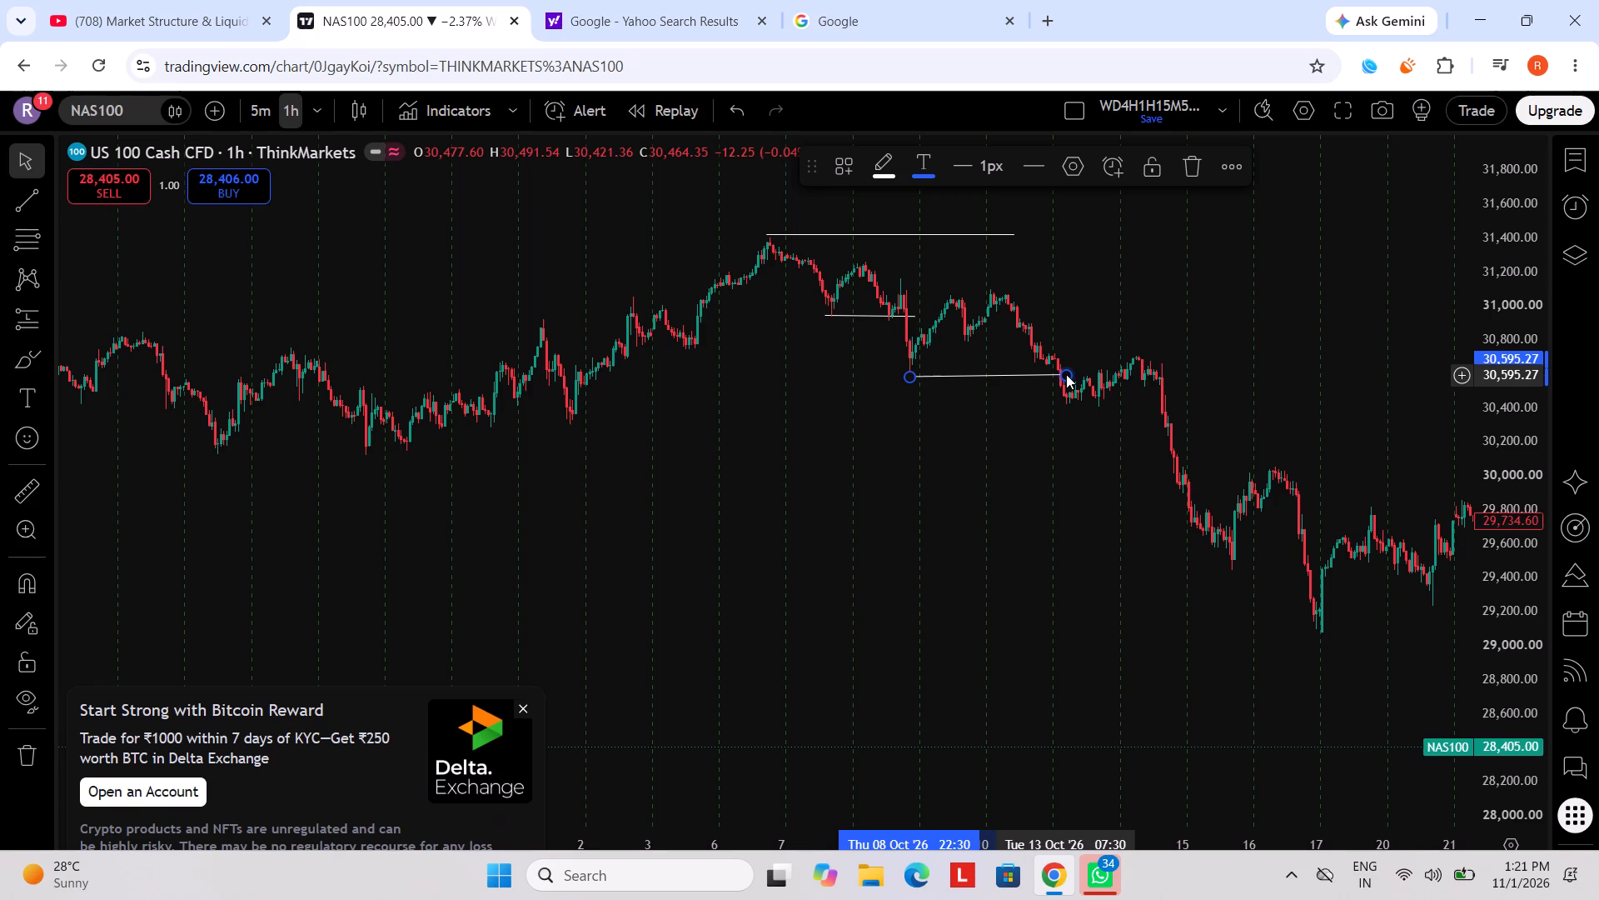
pyautogui.doubleClick(1066, 374)
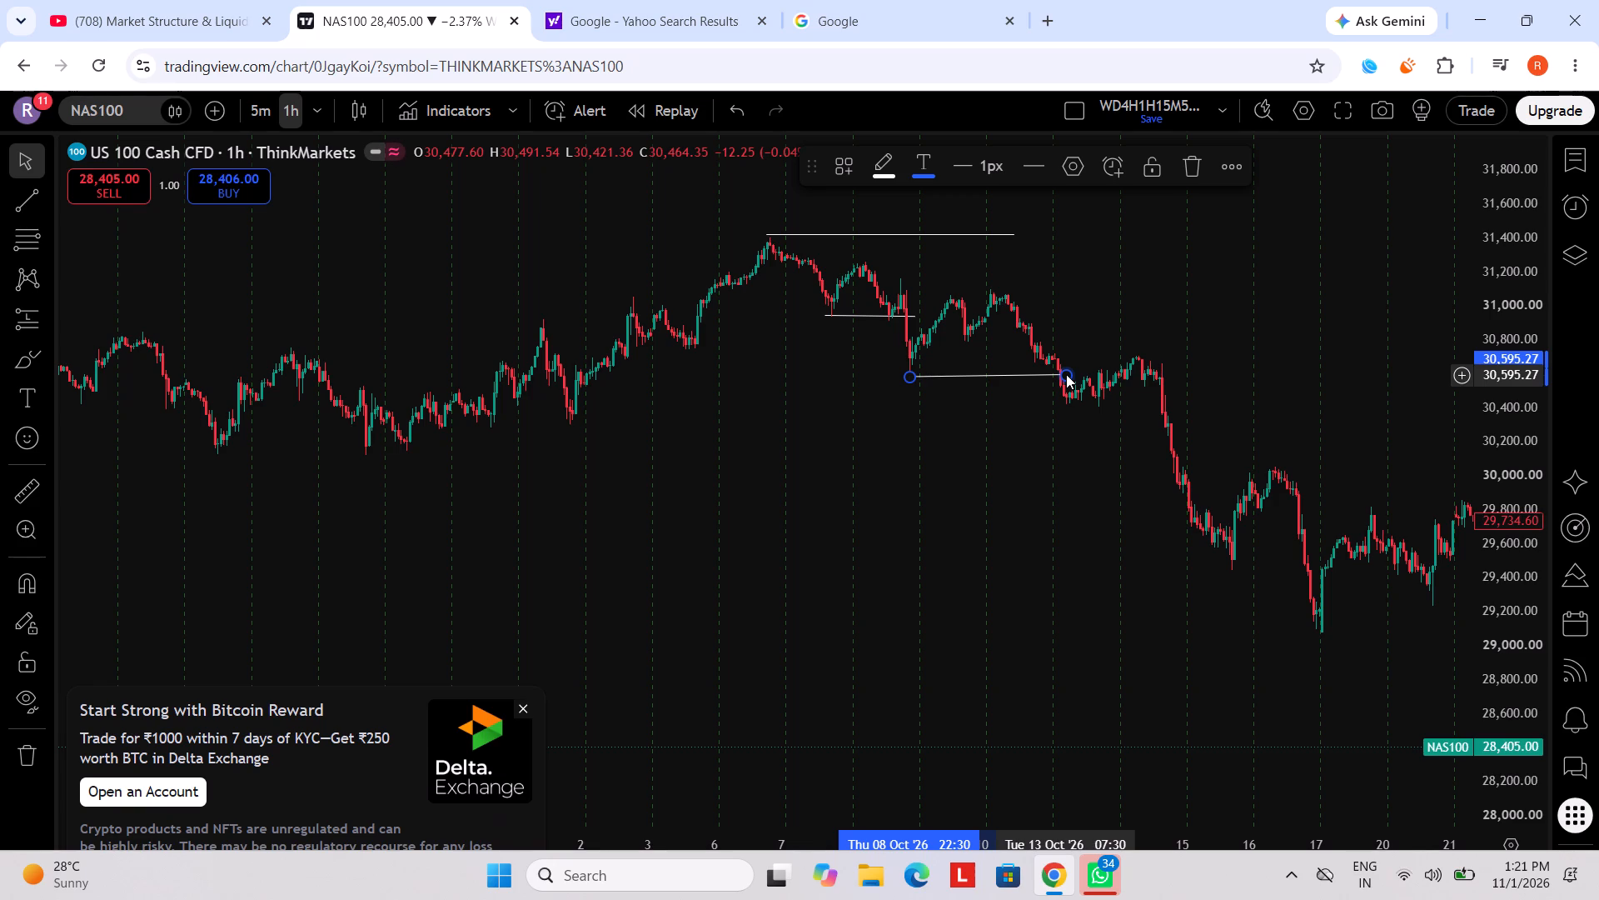
pyautogui.keyDown('shift'); pyautogui.click(1066, 374); pyautogui.keyUp('shift')
pyautogui.keyDown('shift'); pyautogui.click(1066, 374); pyautogui.keyUp('shift')
pyautogui.keyDown('shift'); pyautogui.moveTo(1067, 378); pyautogui.dragTo(1062, 395); pyautogui.keyUp('shift')
pyautogui.keyDown('shift'); pyautogui.moveTo(1061, 392); pyautogui.dragTo(1067, 373); pyautogui.keyUp('shift')
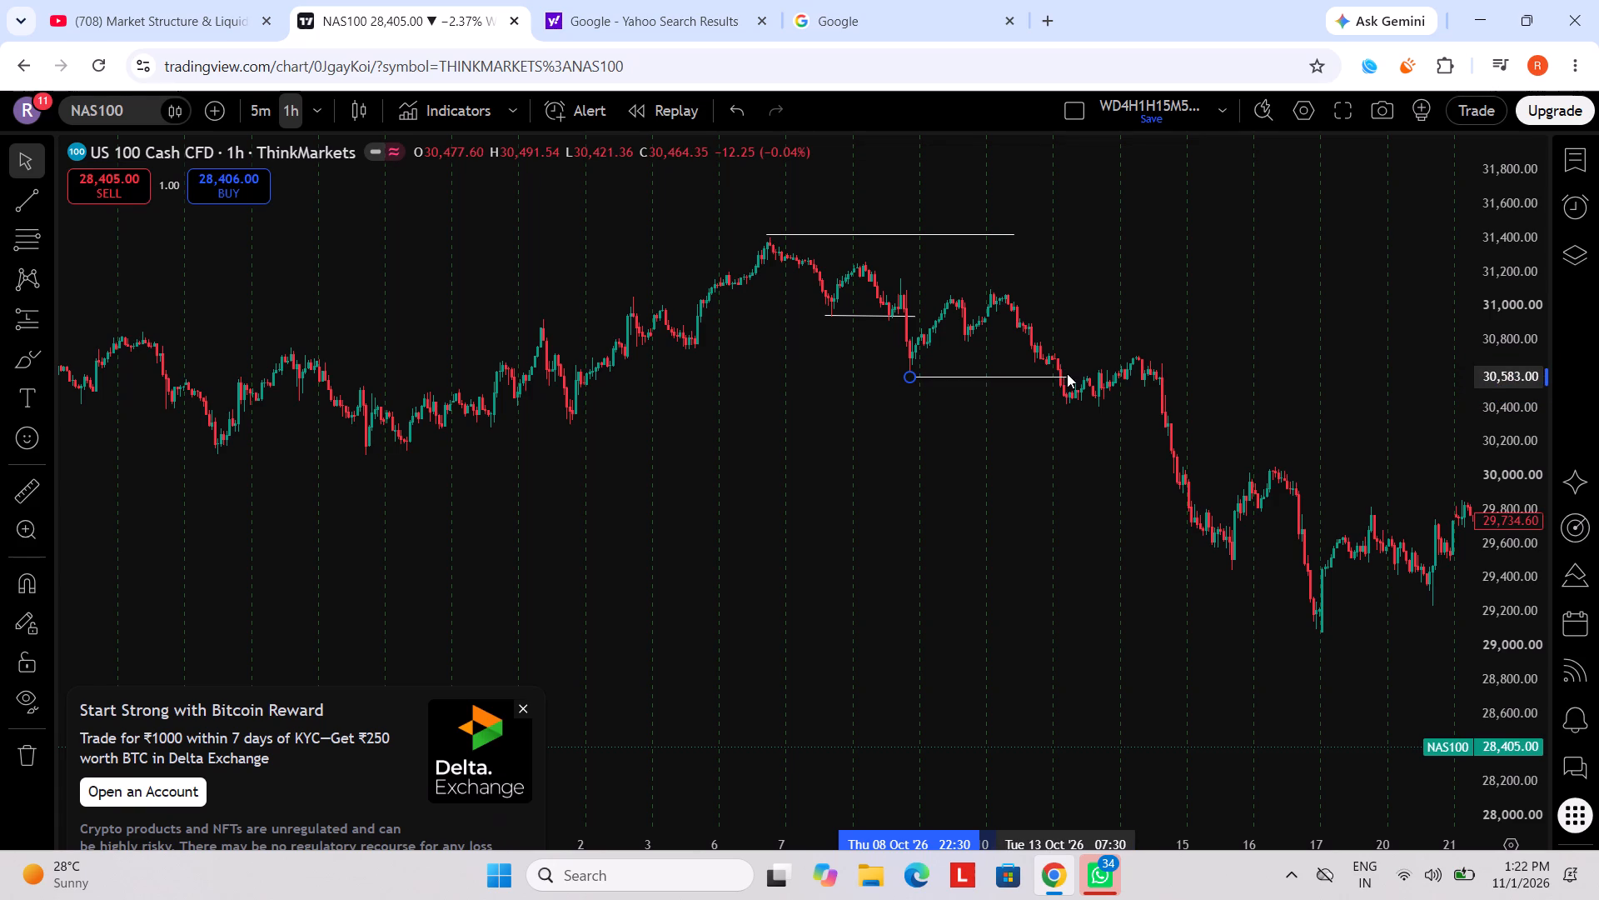
pyautogui.click(1067, 373)
# Draw a near-horizontal trend line under the 15 October swing low at about 29,460, ending on 19 October just past the break.
pyautogui.scroll(3, 1193, 382)
pyautogui.scroll(-6, 1193, 382)
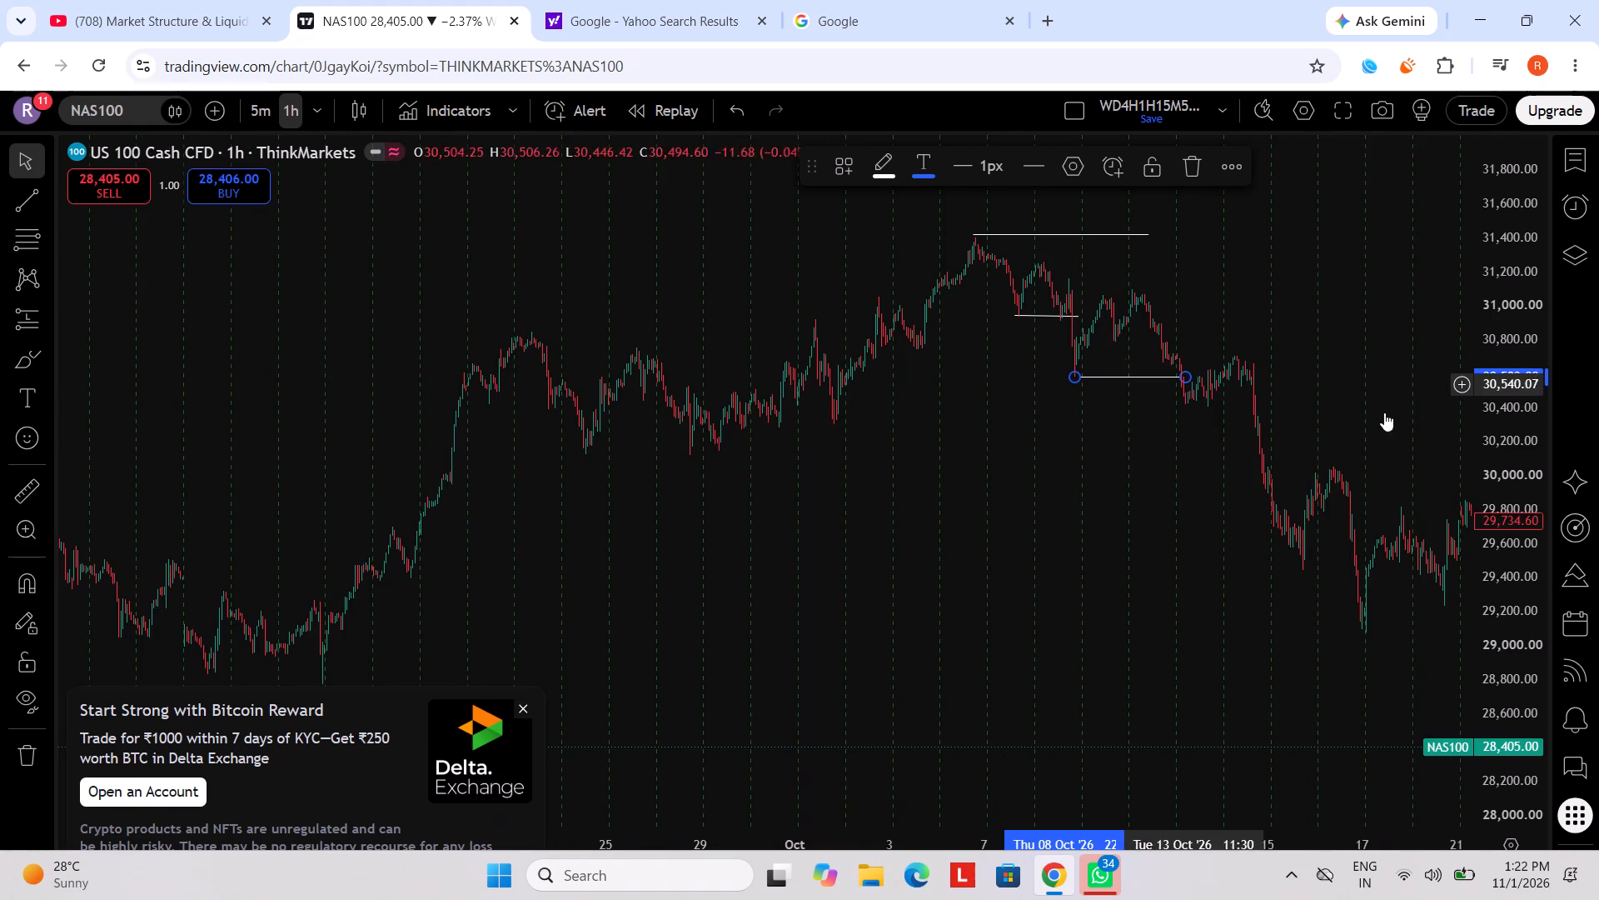
pyautogui.scroll(5, 1540, 401)
pyautogui.scroll(-11, 1540, 401)
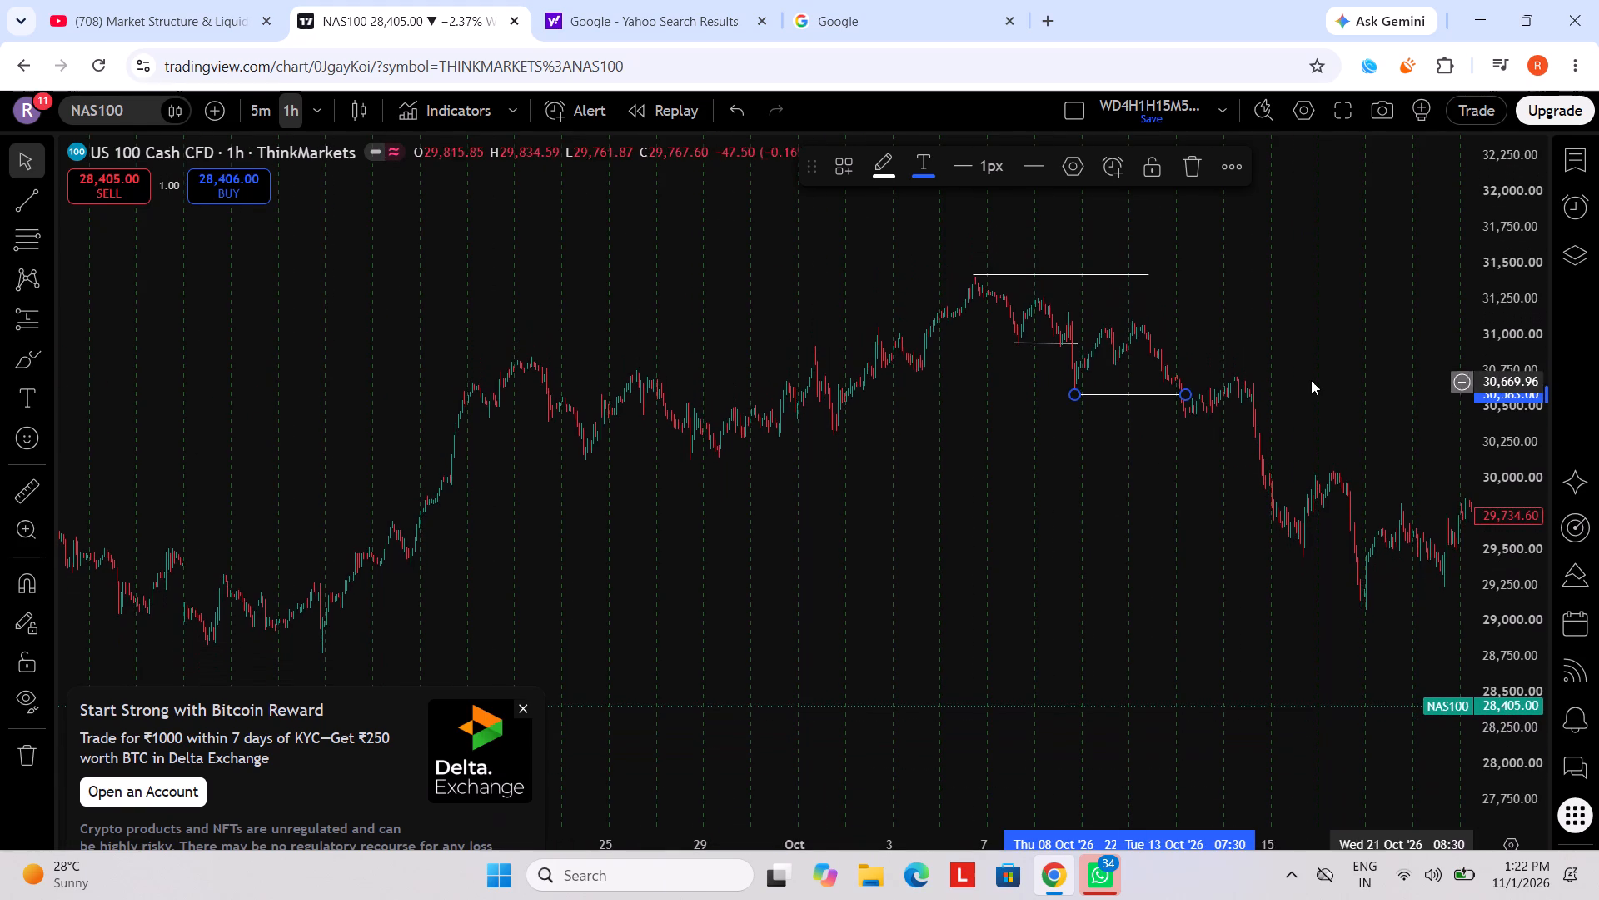
pyautogui.scroll(4, 1311, 380)
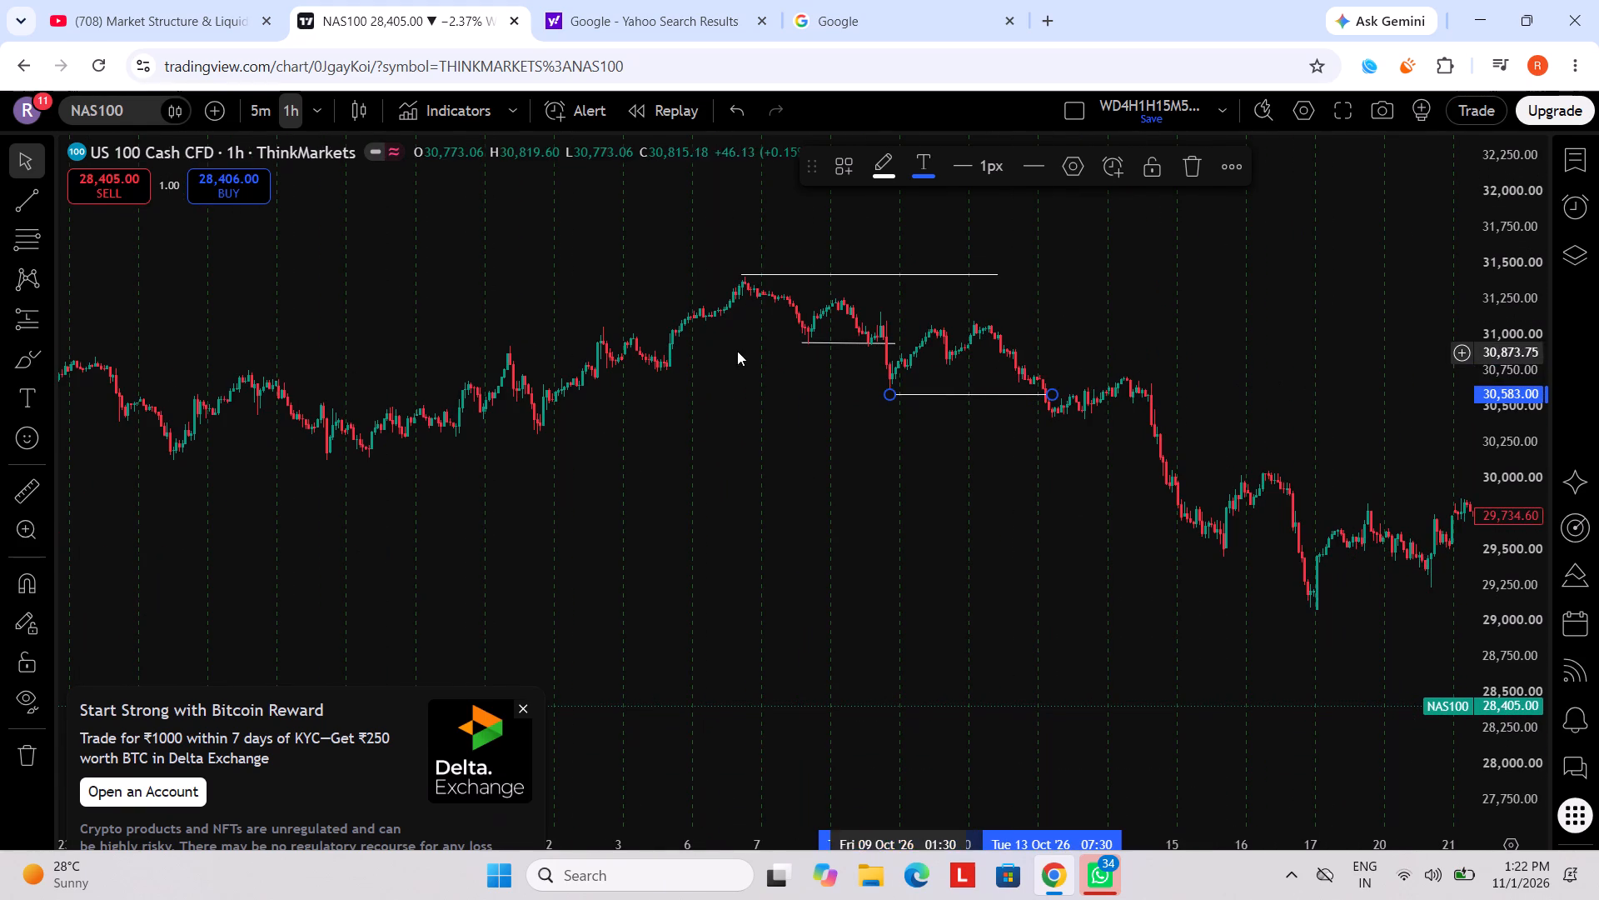
pyautogui.click(22, 214)
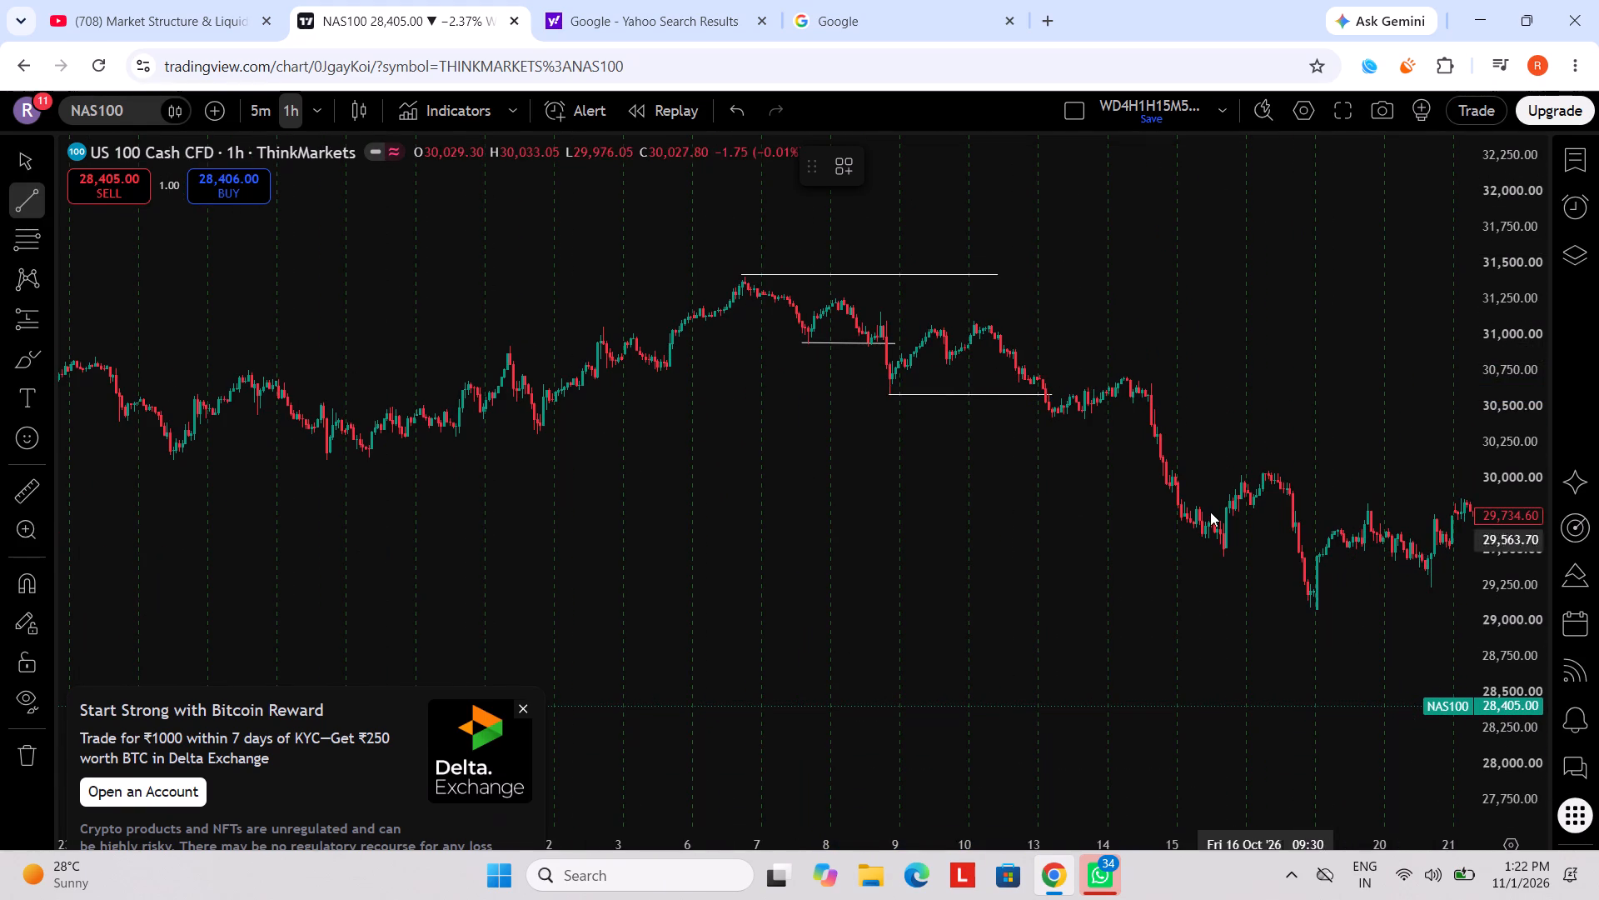
pyautogui.moveTo(1219, 556); pyautogui.dragTo(1324, 552)
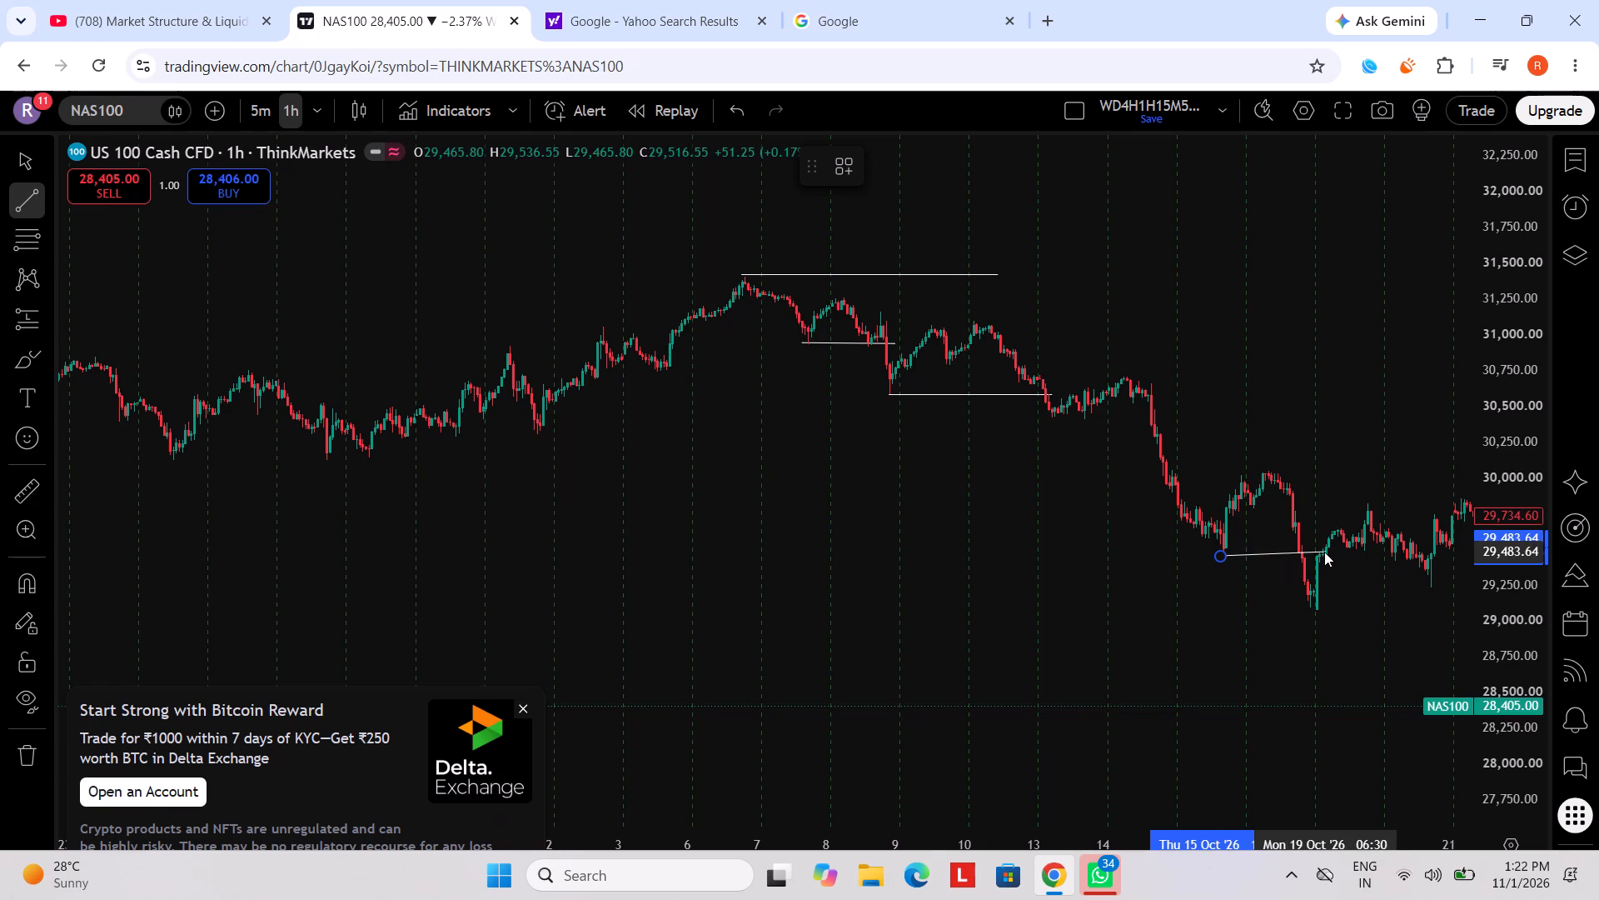
pyautogui.moveTo(1324, 552); pyautogui.dragTo(1322, 555)
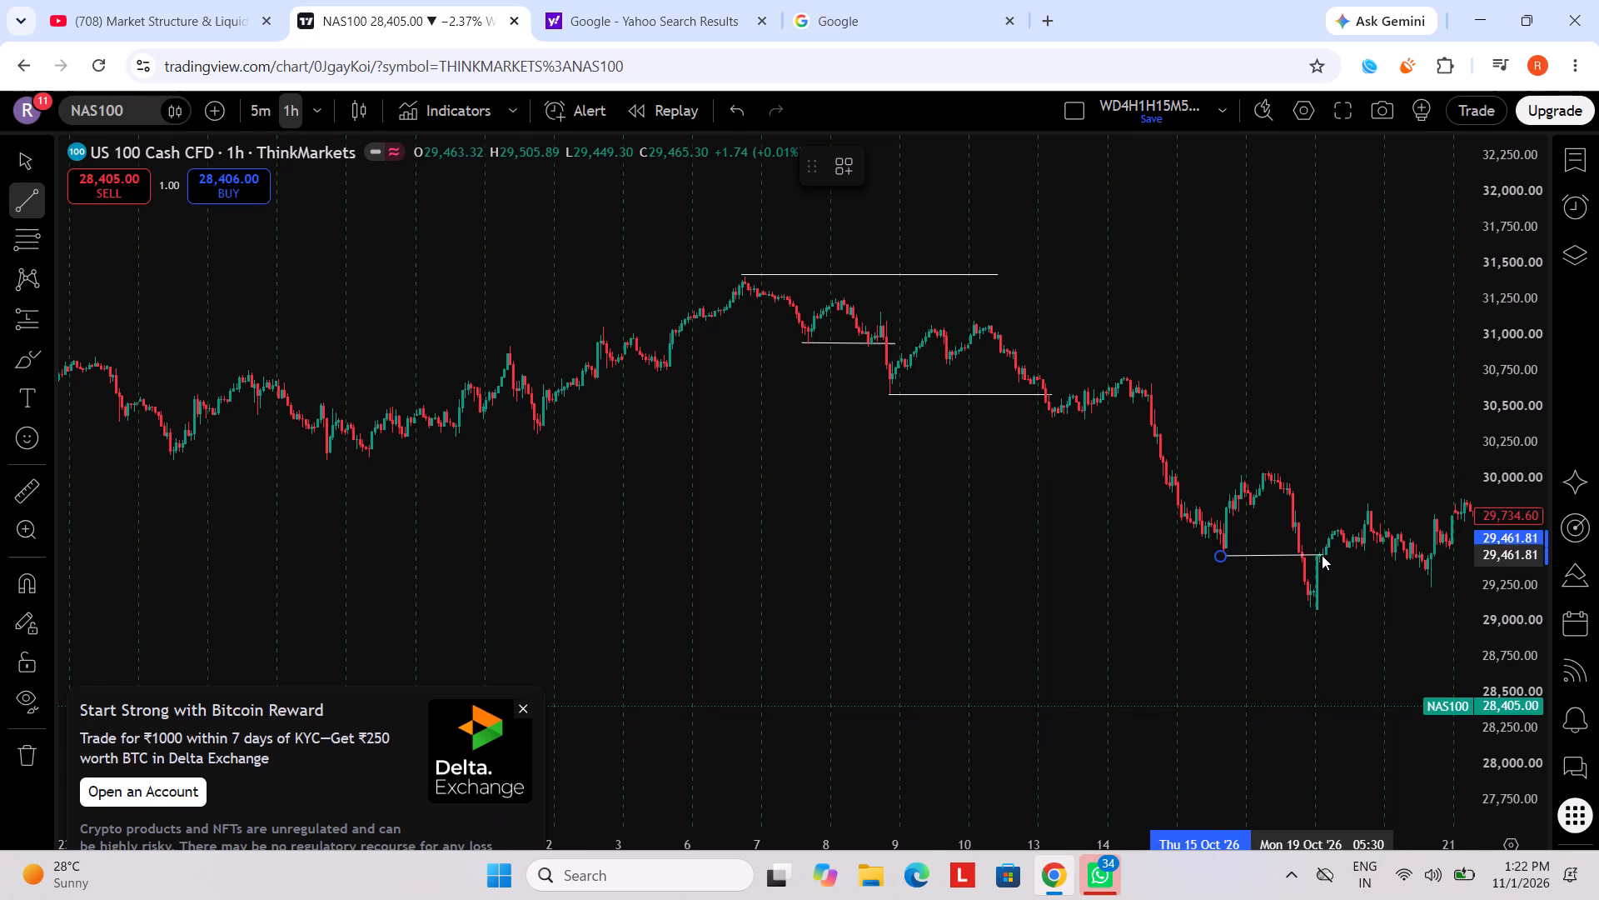
pyautogui.click(1323, 555)
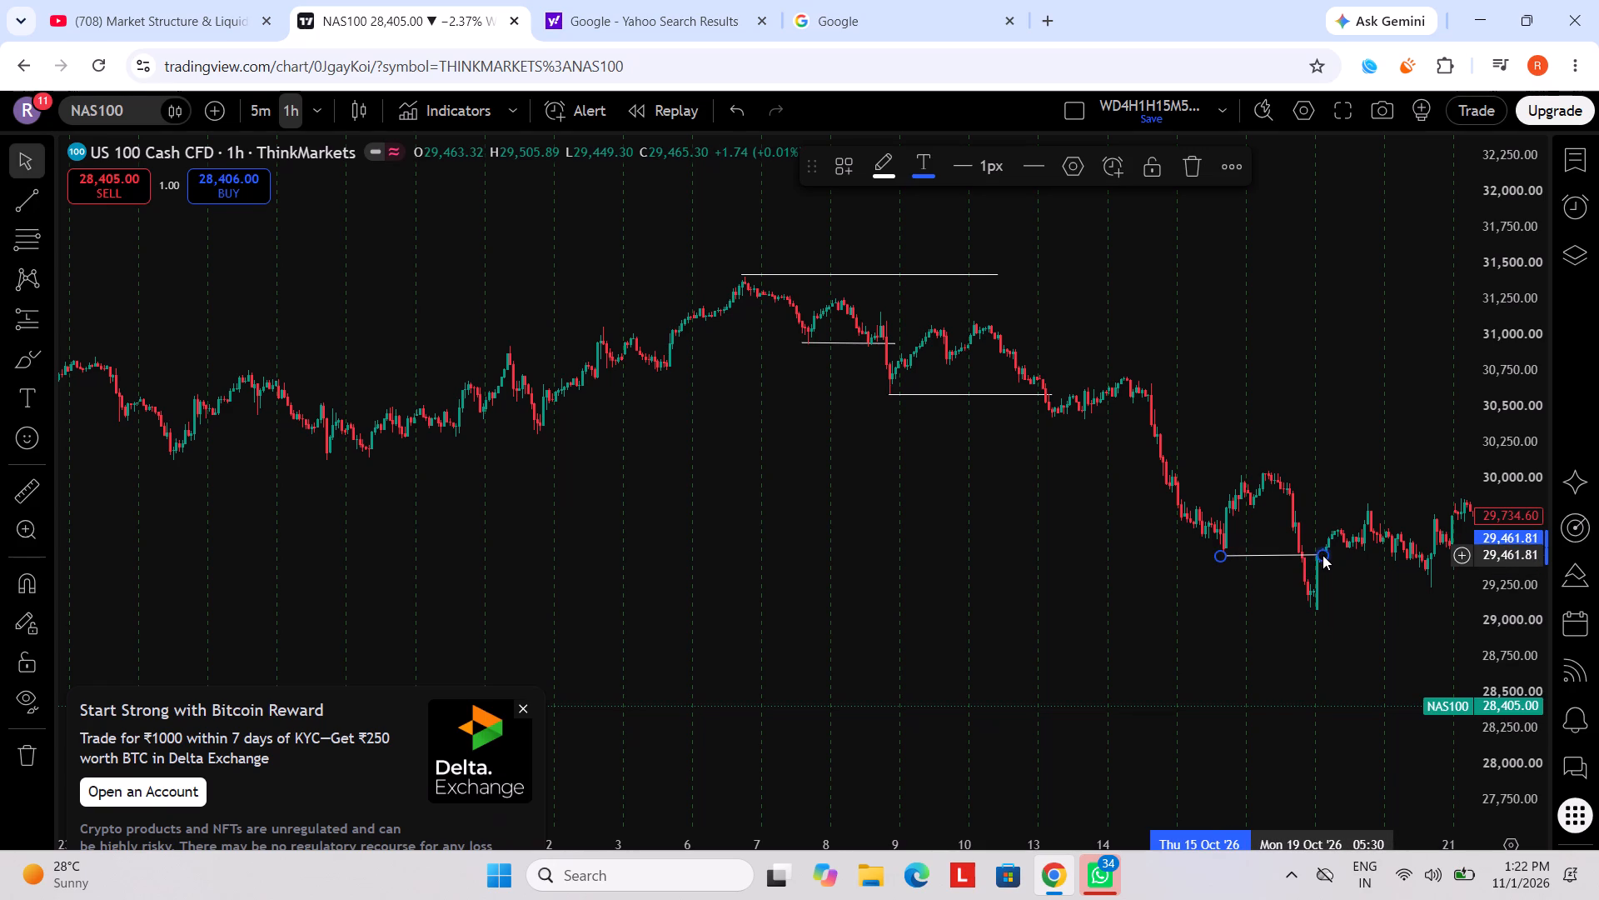
pyautogui.scroll(1, 1346, 607)
pyautogui.click(1346, 607)
pyautogui.moveTo(1346, 607); pyautogui.dragTo(1010, 534)
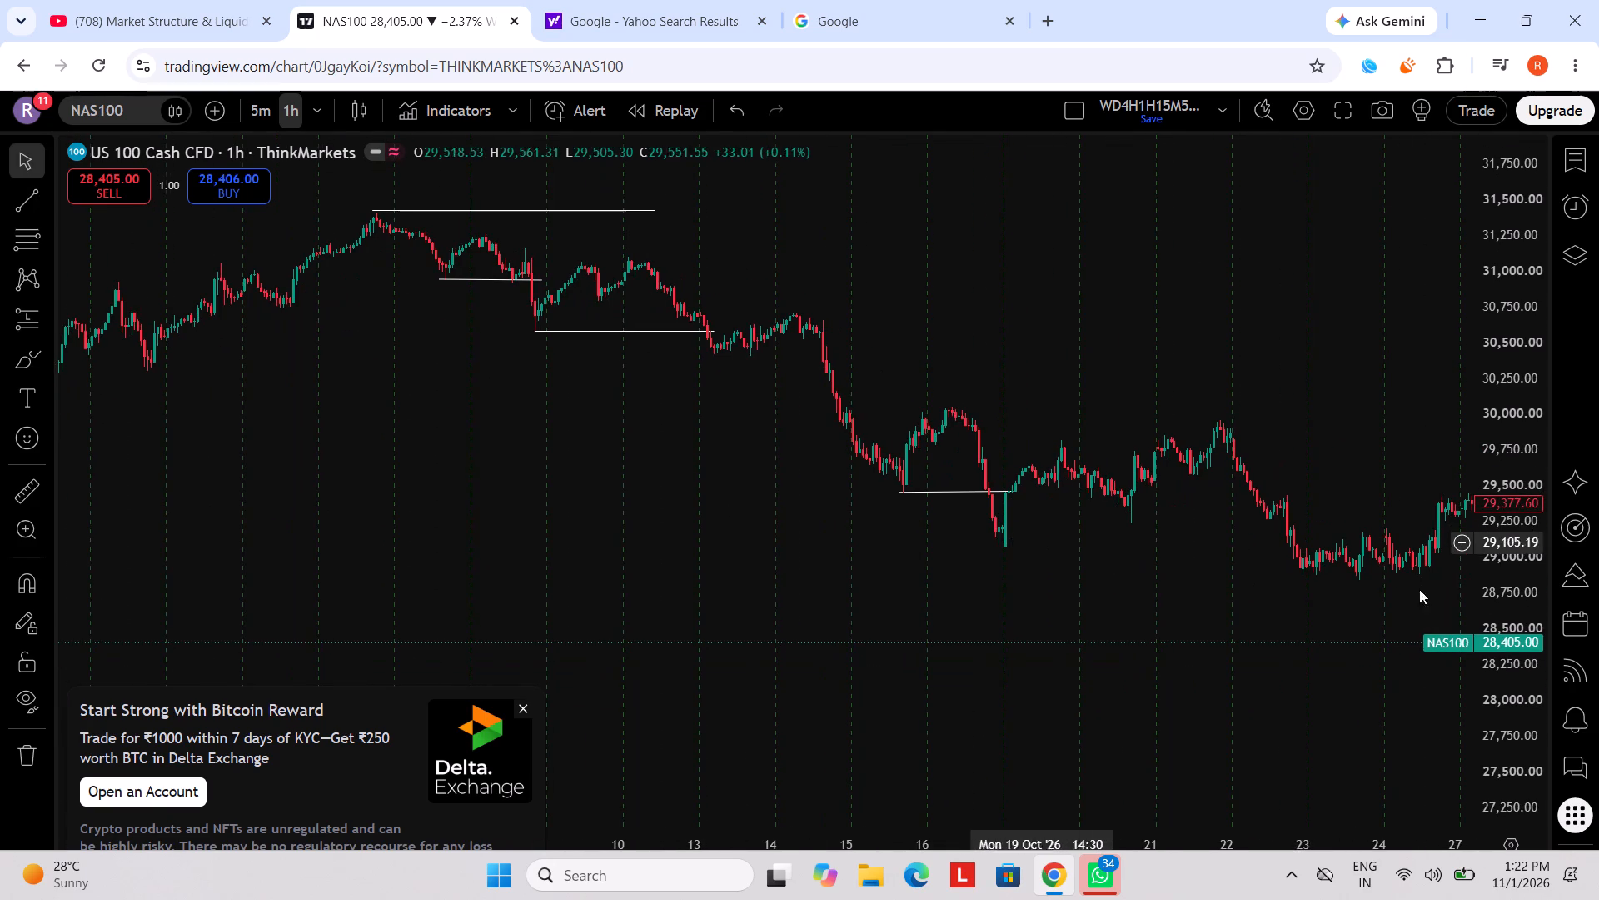
# Draw a near-horizontal trend line from the 19 October swing low at about 29,093 to the break on 22 October, 23:30.
pyautogui.scroll(9, 1537, 596)
pyautogui.scroll(3, 1147, 589)
pyautogui.moveTo(936, 592); pyautogui.dragTo(981, 497)
pyautogui.scroll(-5, 1151, 532)
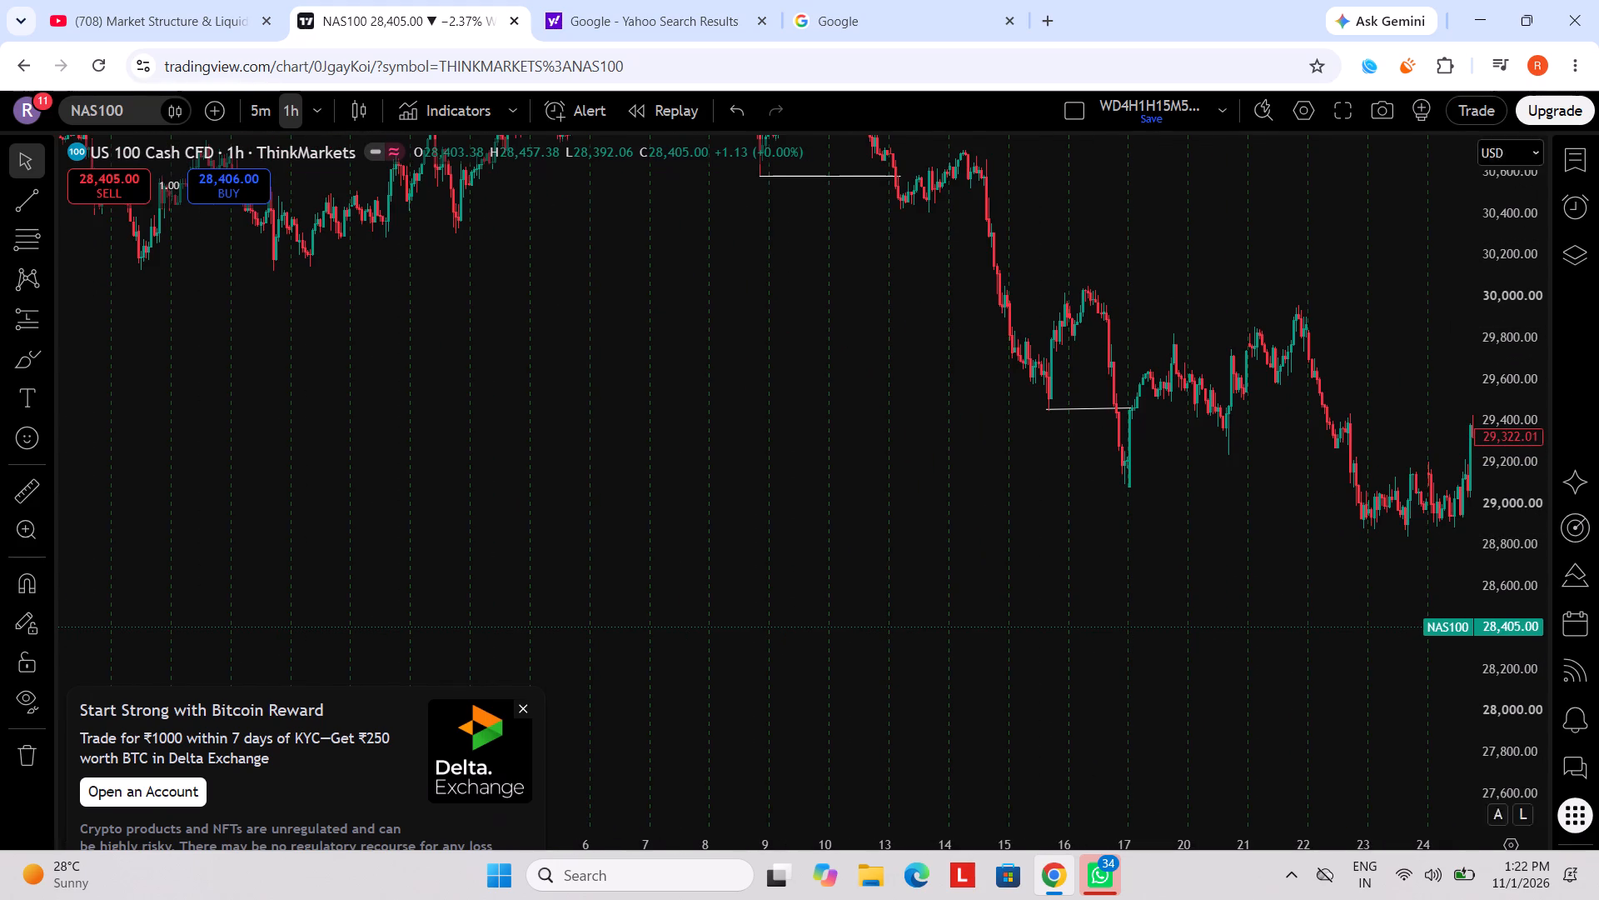
pyautogui.scroll(-9, 1504, 382)
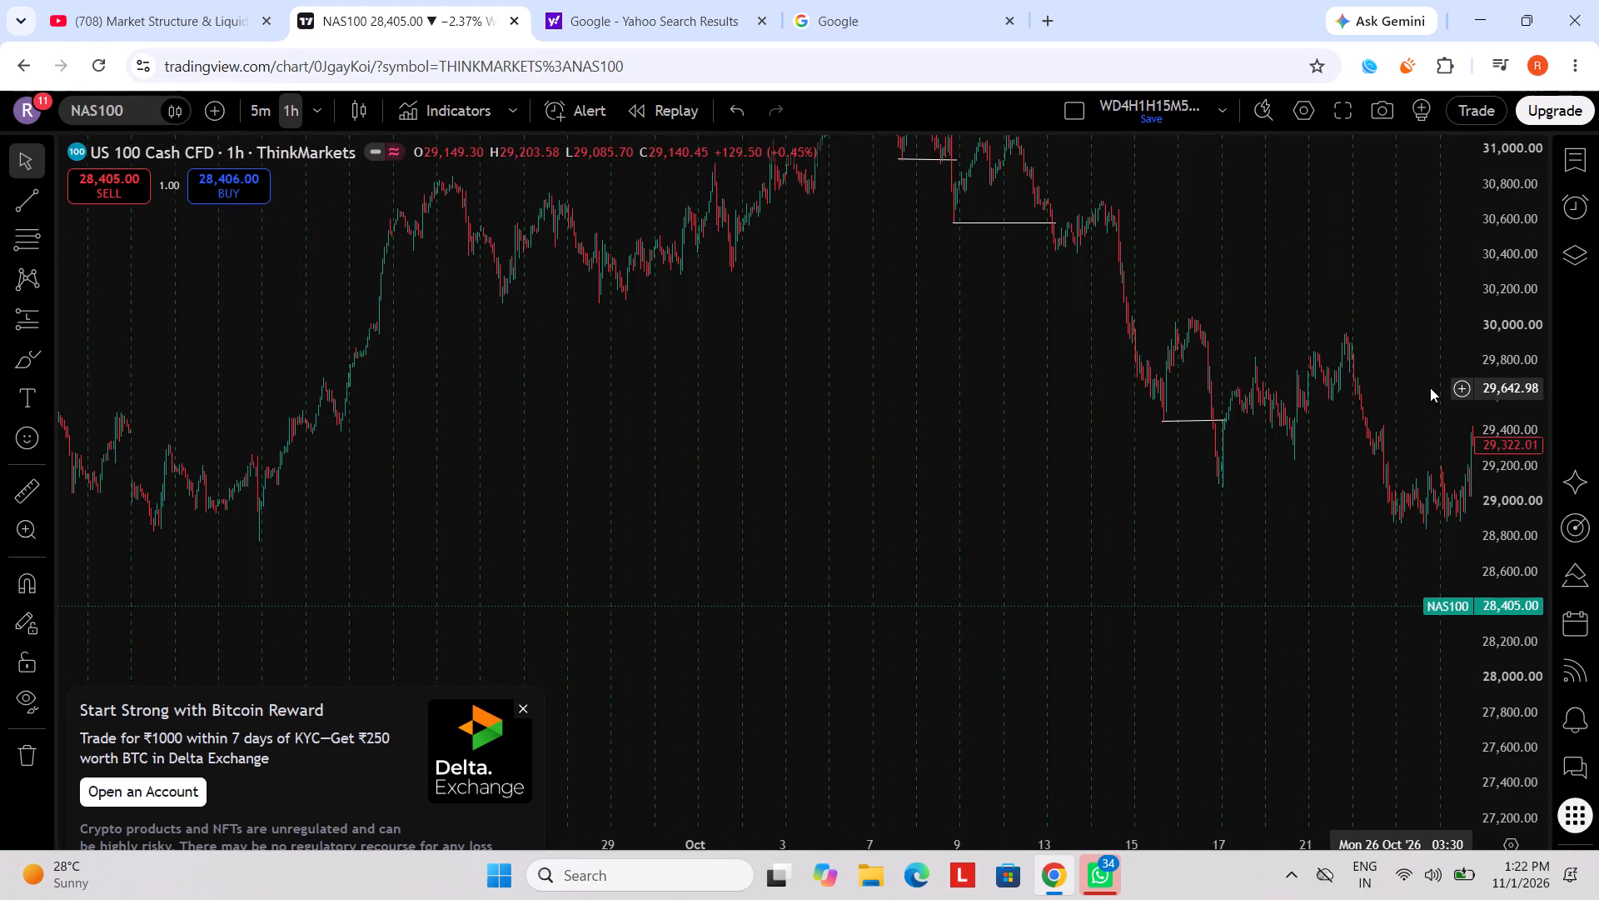
pyautogui.scroll(2, 1430, 387)
pyautogui.moveTo(1347, 310); pyautogui.dragTo(1310, 462)
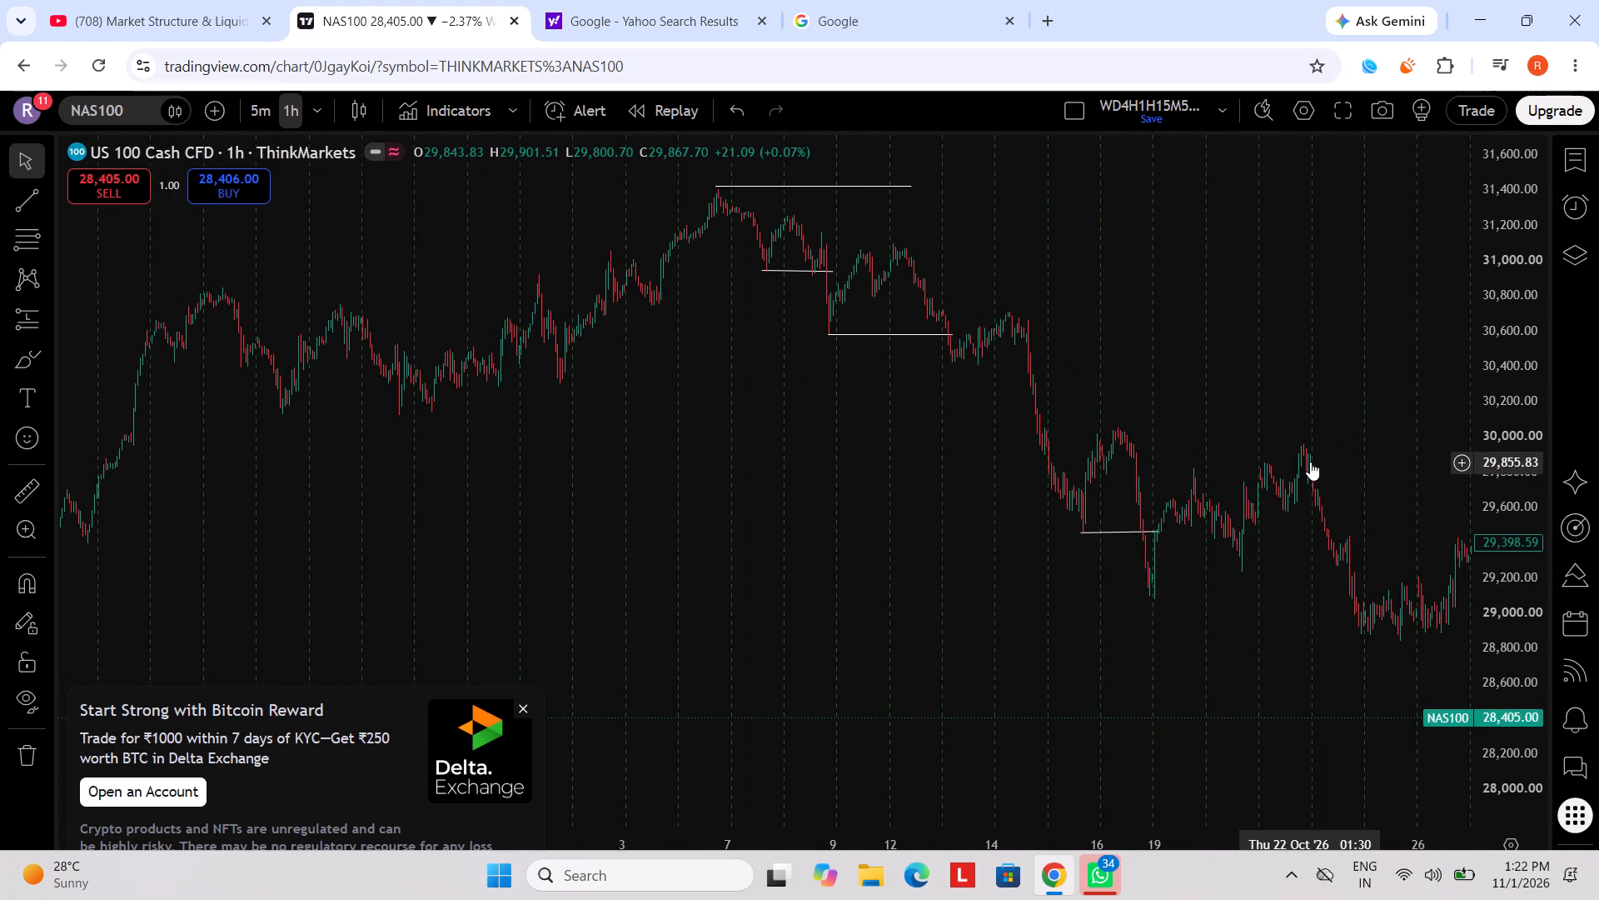
pyautogui.moveTo(1291, 444); pyautogui.dragTo(1088, 309)
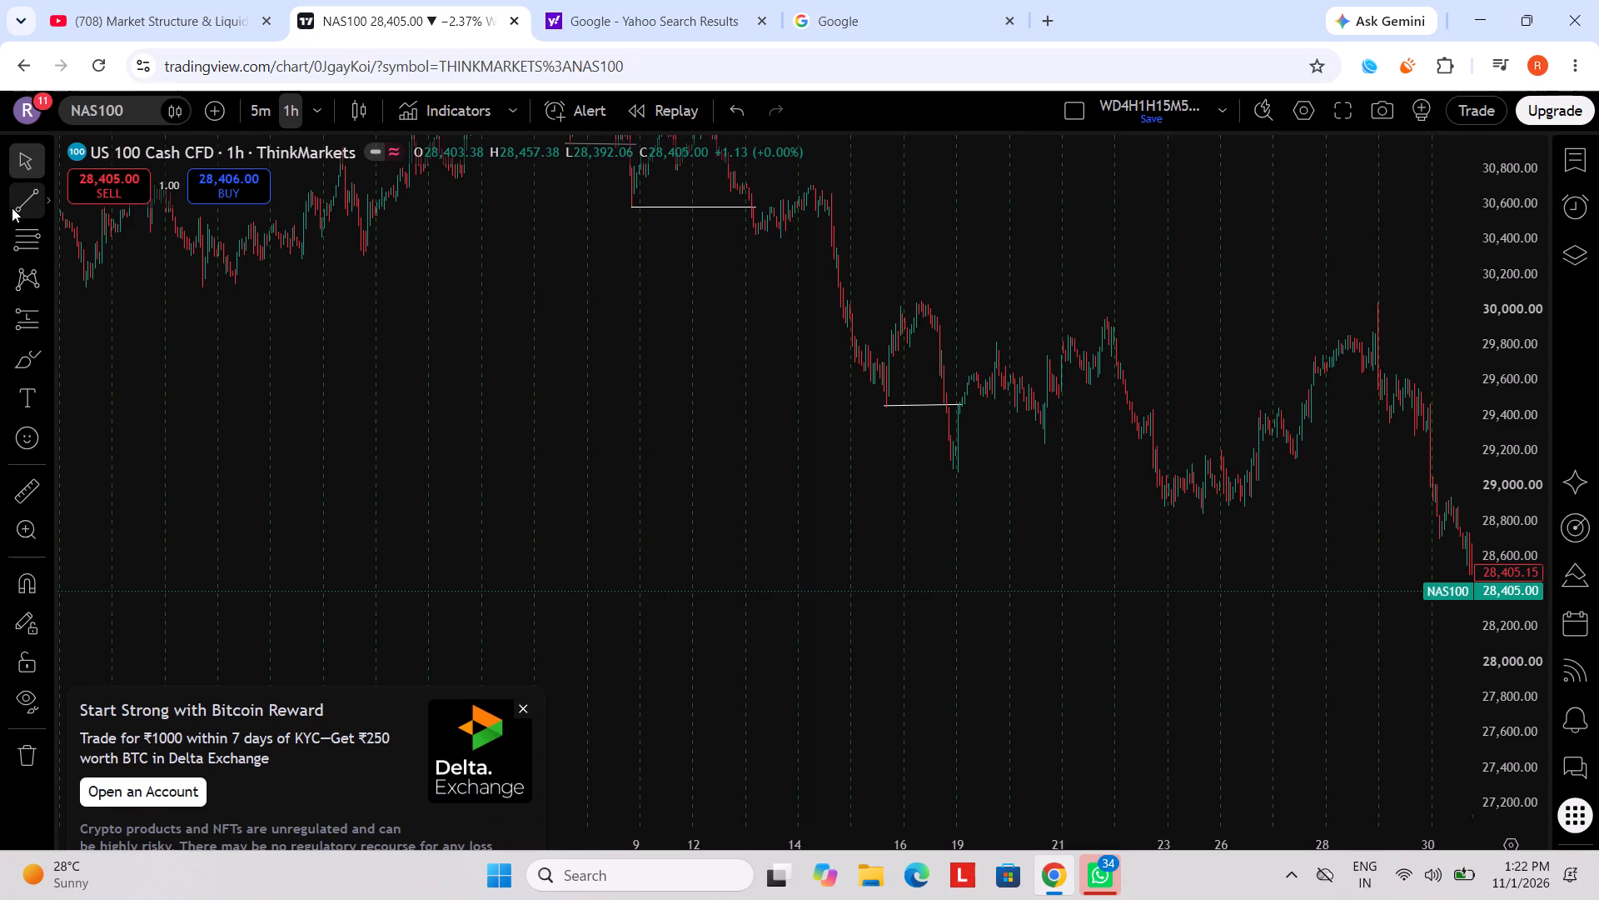
pyautogui.click(12, 207)
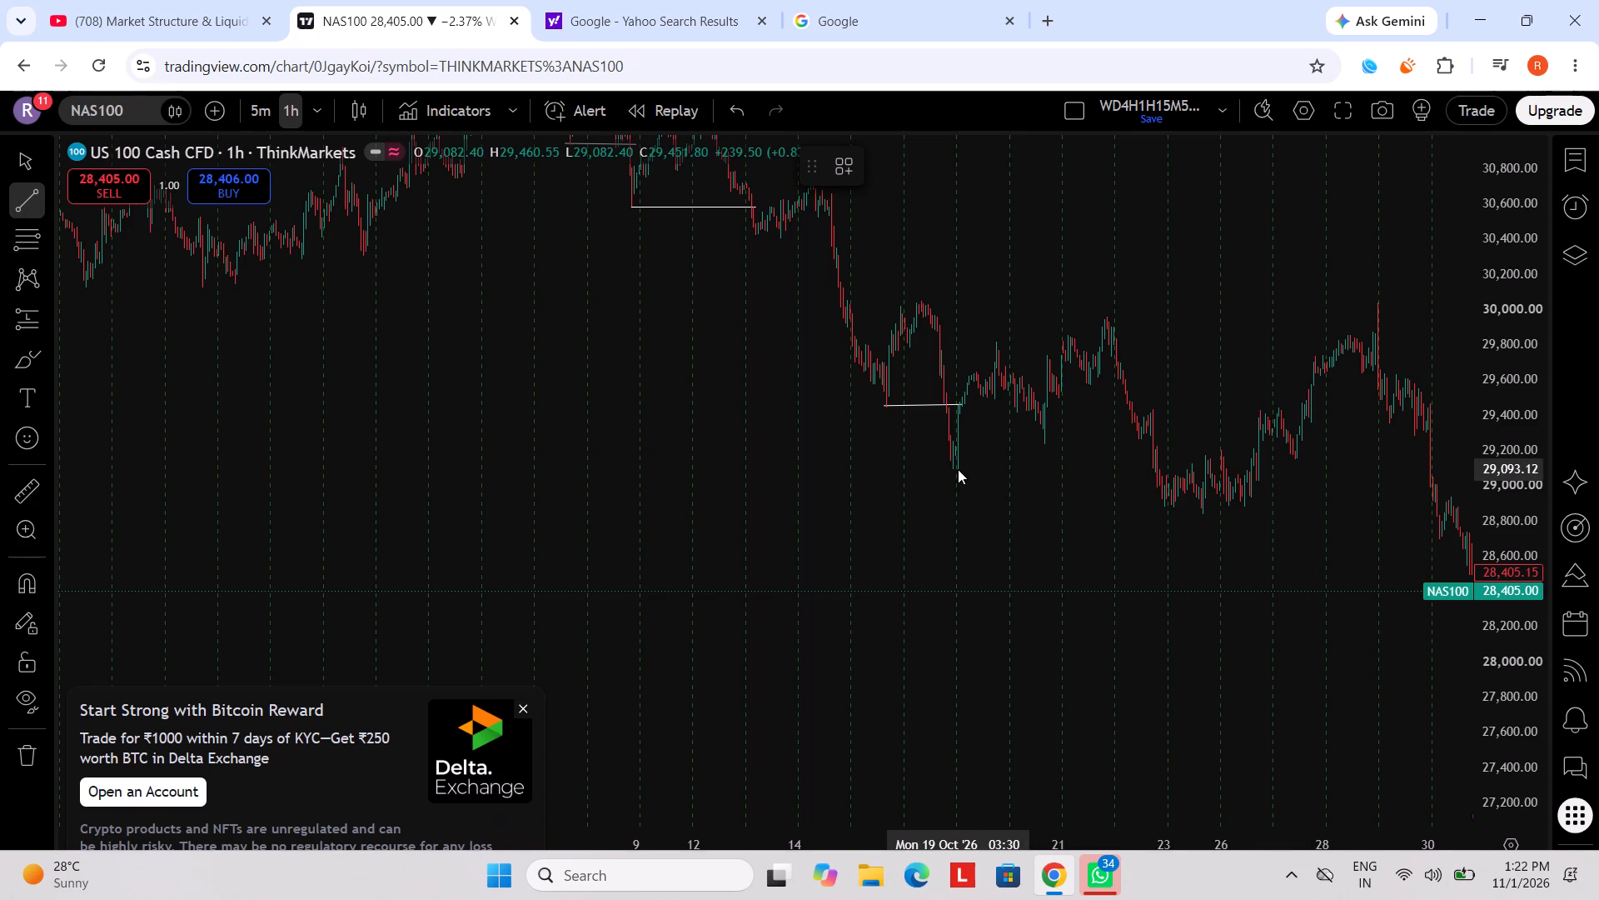
pyautogui.moveTo(958, 469); pyautogui.dragTo(1142, 482)
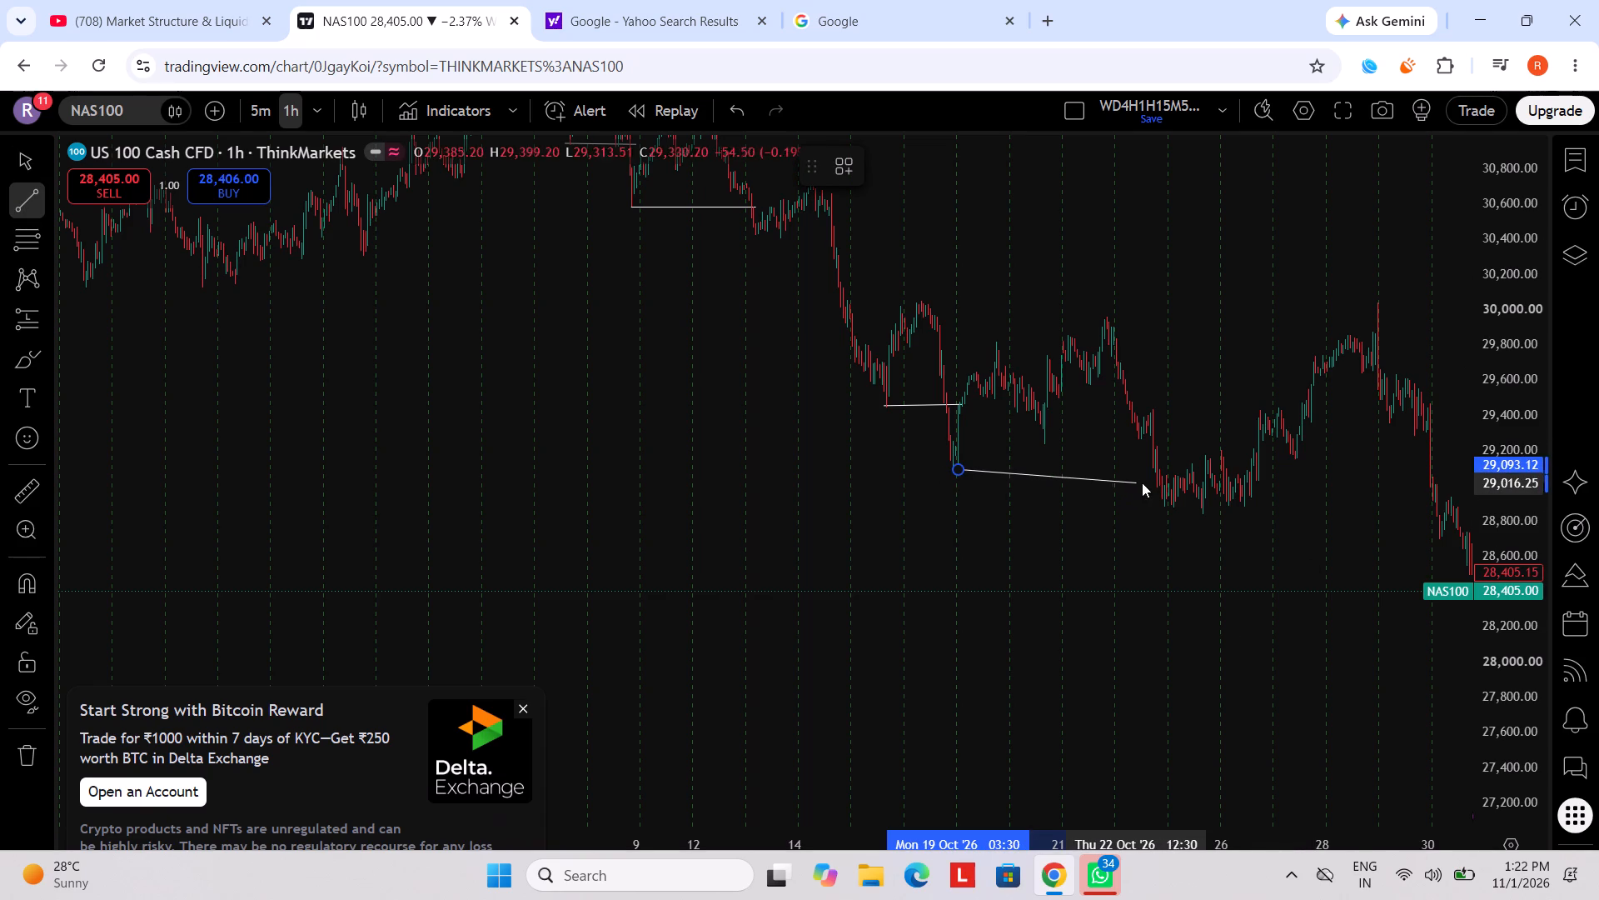
pyautogui.moveTo(1142, 482); pyautogui.dragTo(1161, 471)
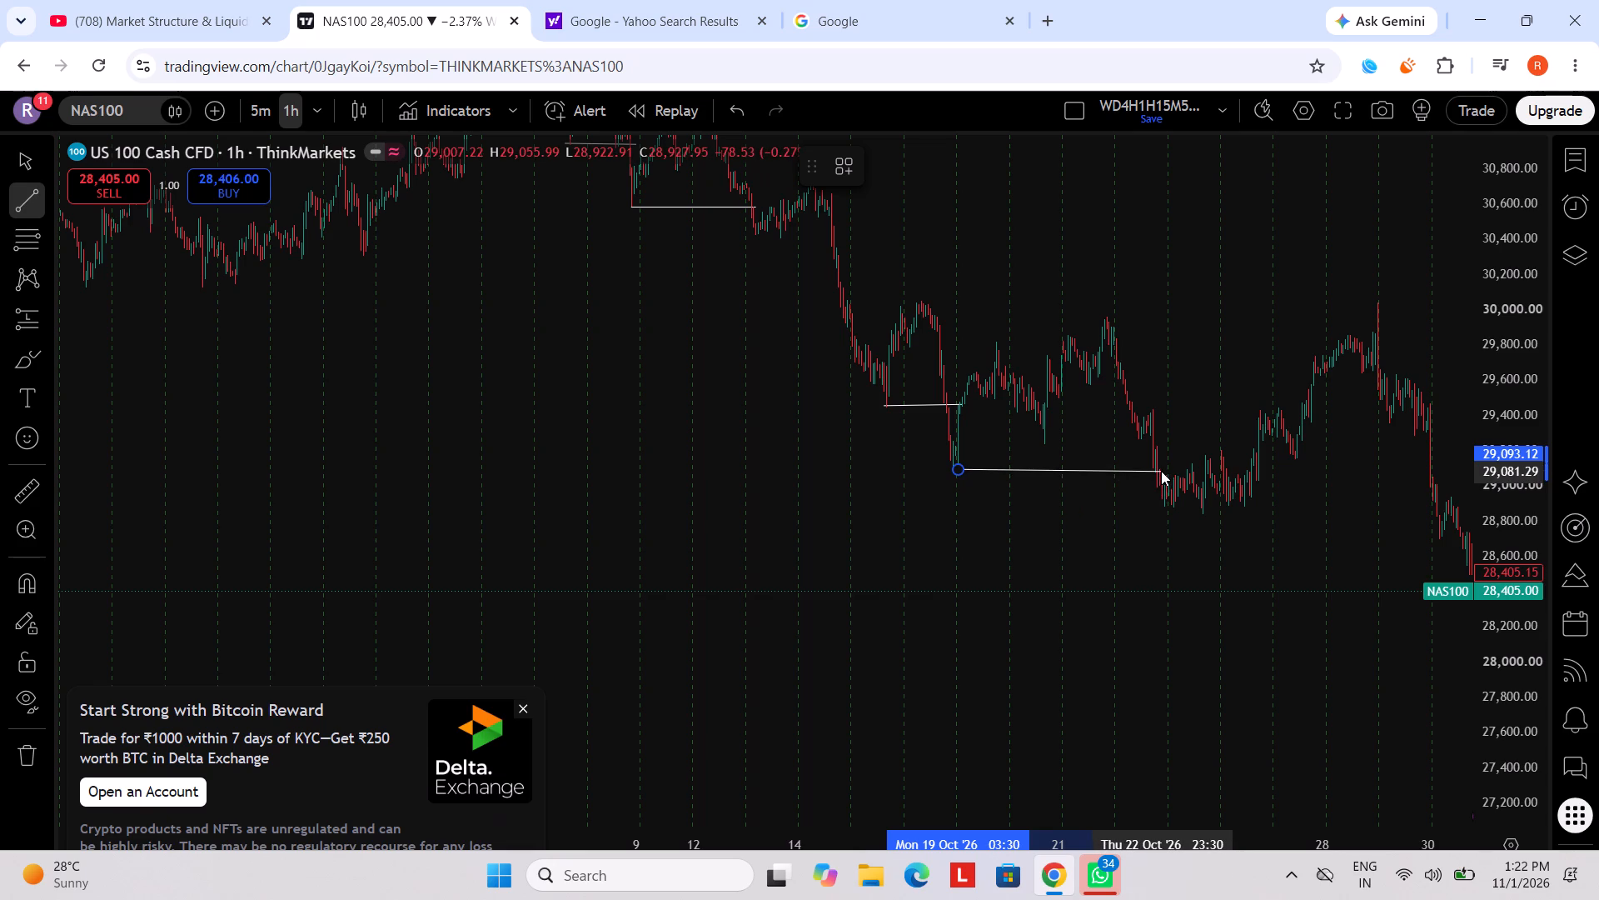
pyautogui.moveTo(1161, 471); pyautogui.dragTo(1150, 468)
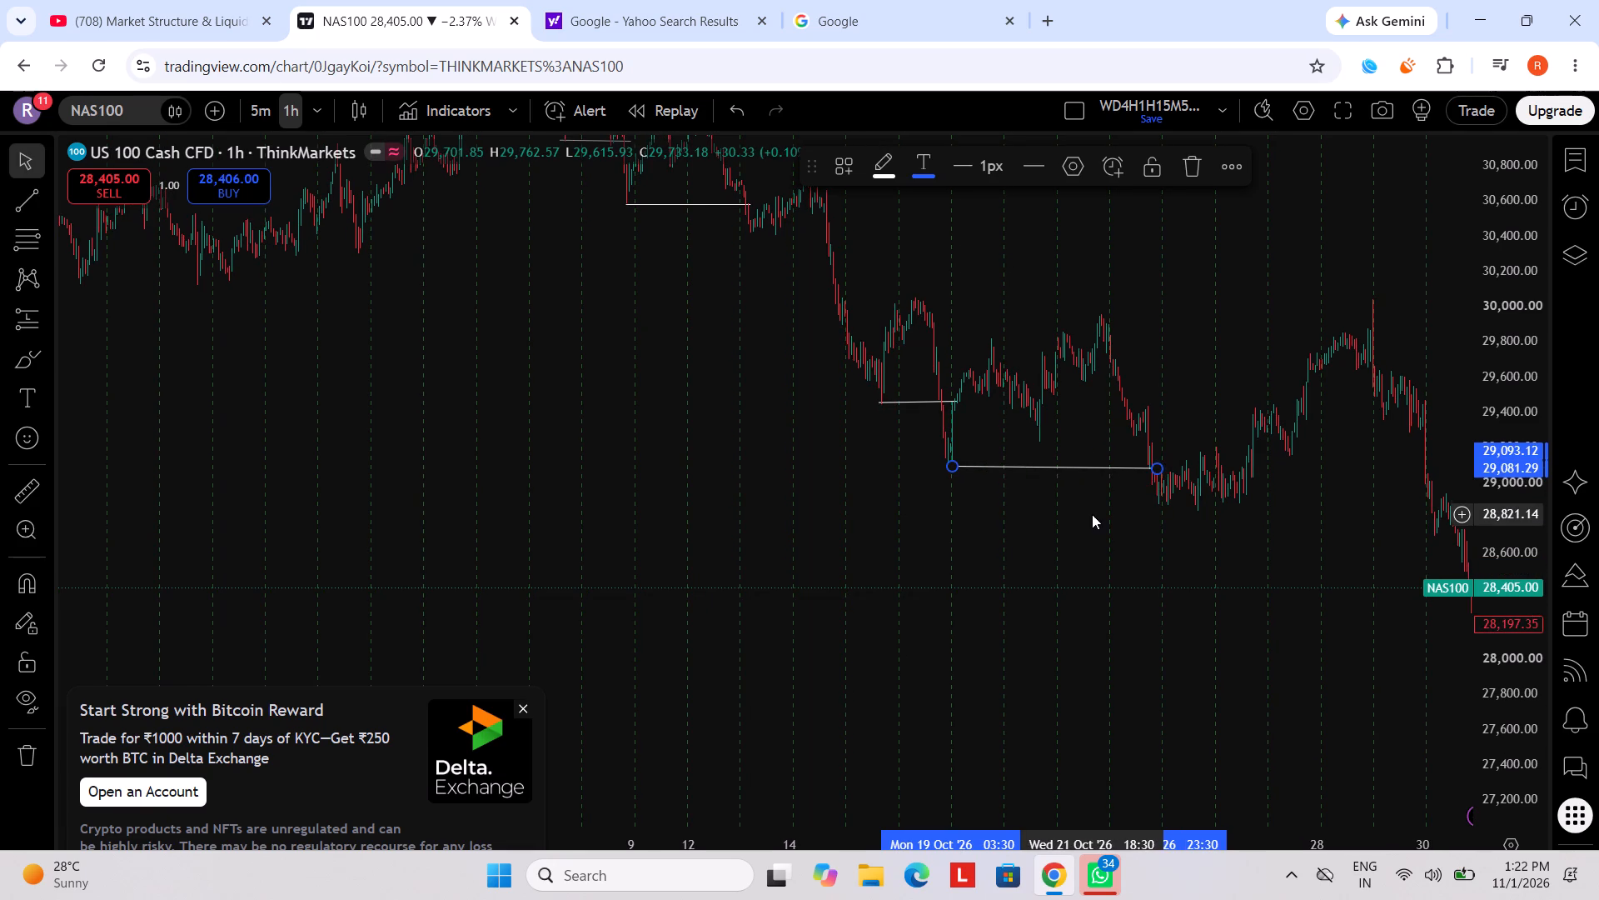
pyautogui.click(1065, 514)
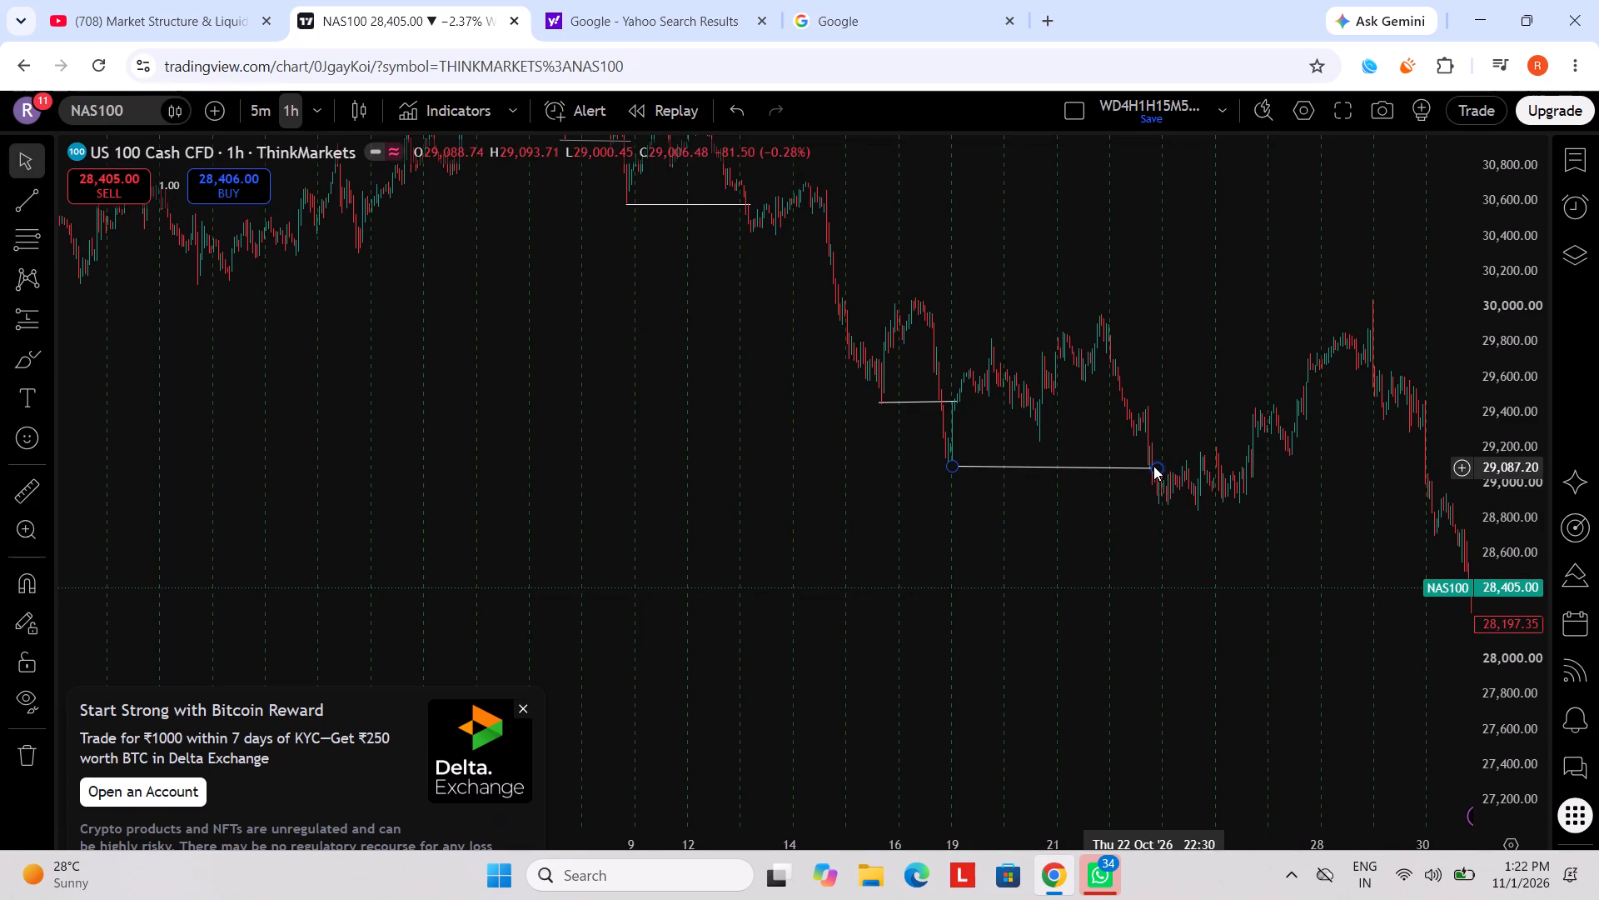
# Level the 19 October swing-low line by setting its later end to about 29,099 on 22 October, 23:30.
pyautogui.click(1153, 466)
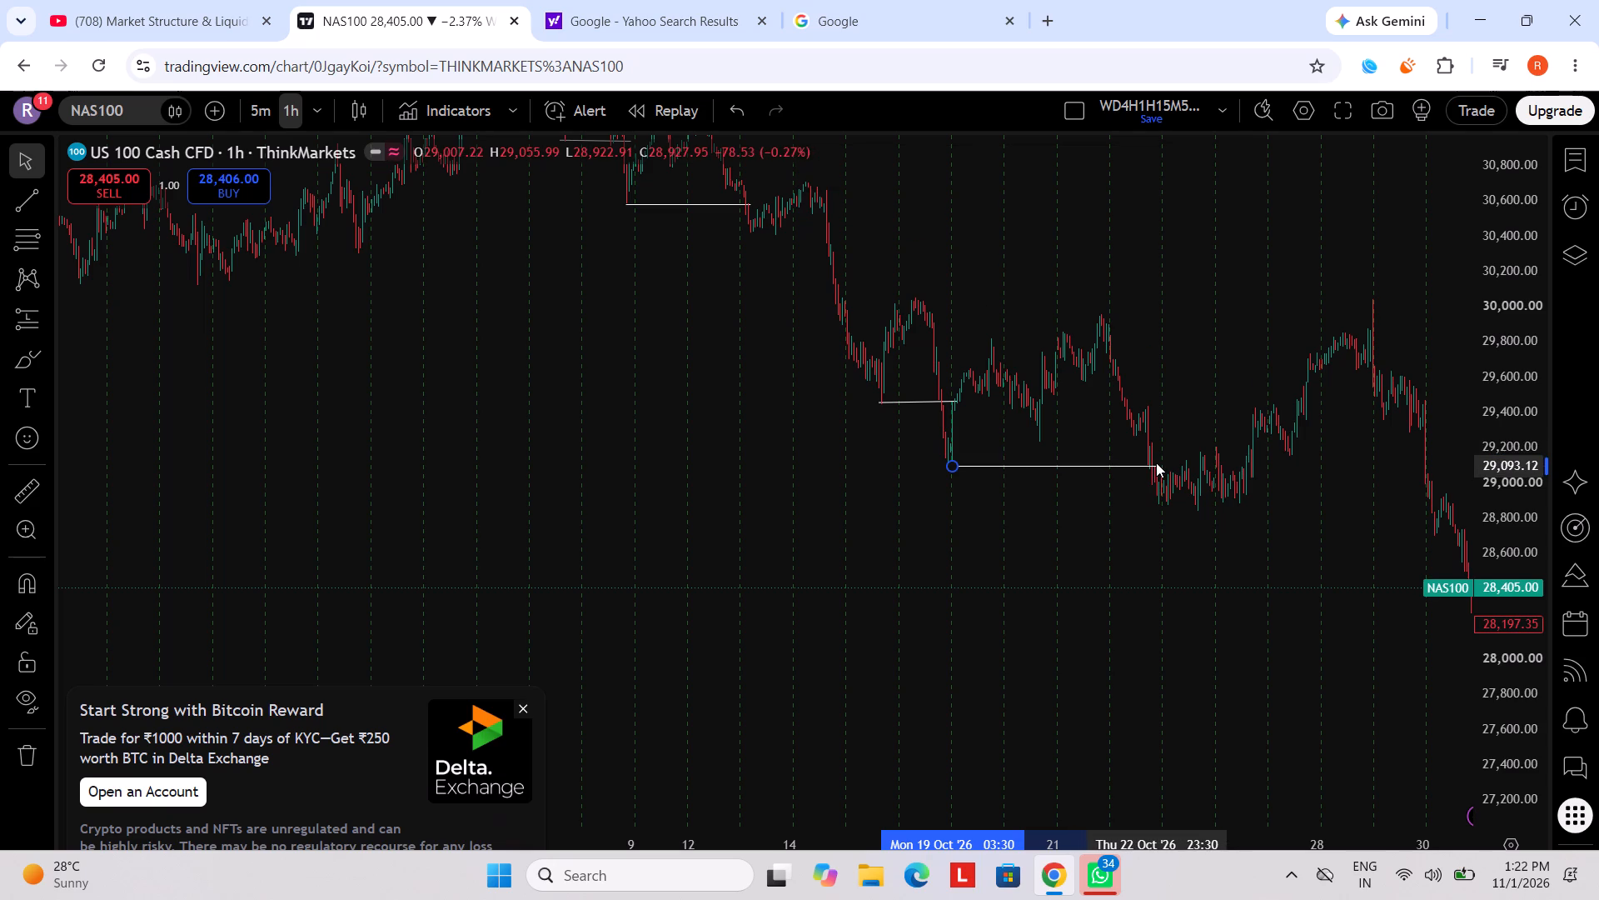
pyautogui.click(1093, 507)
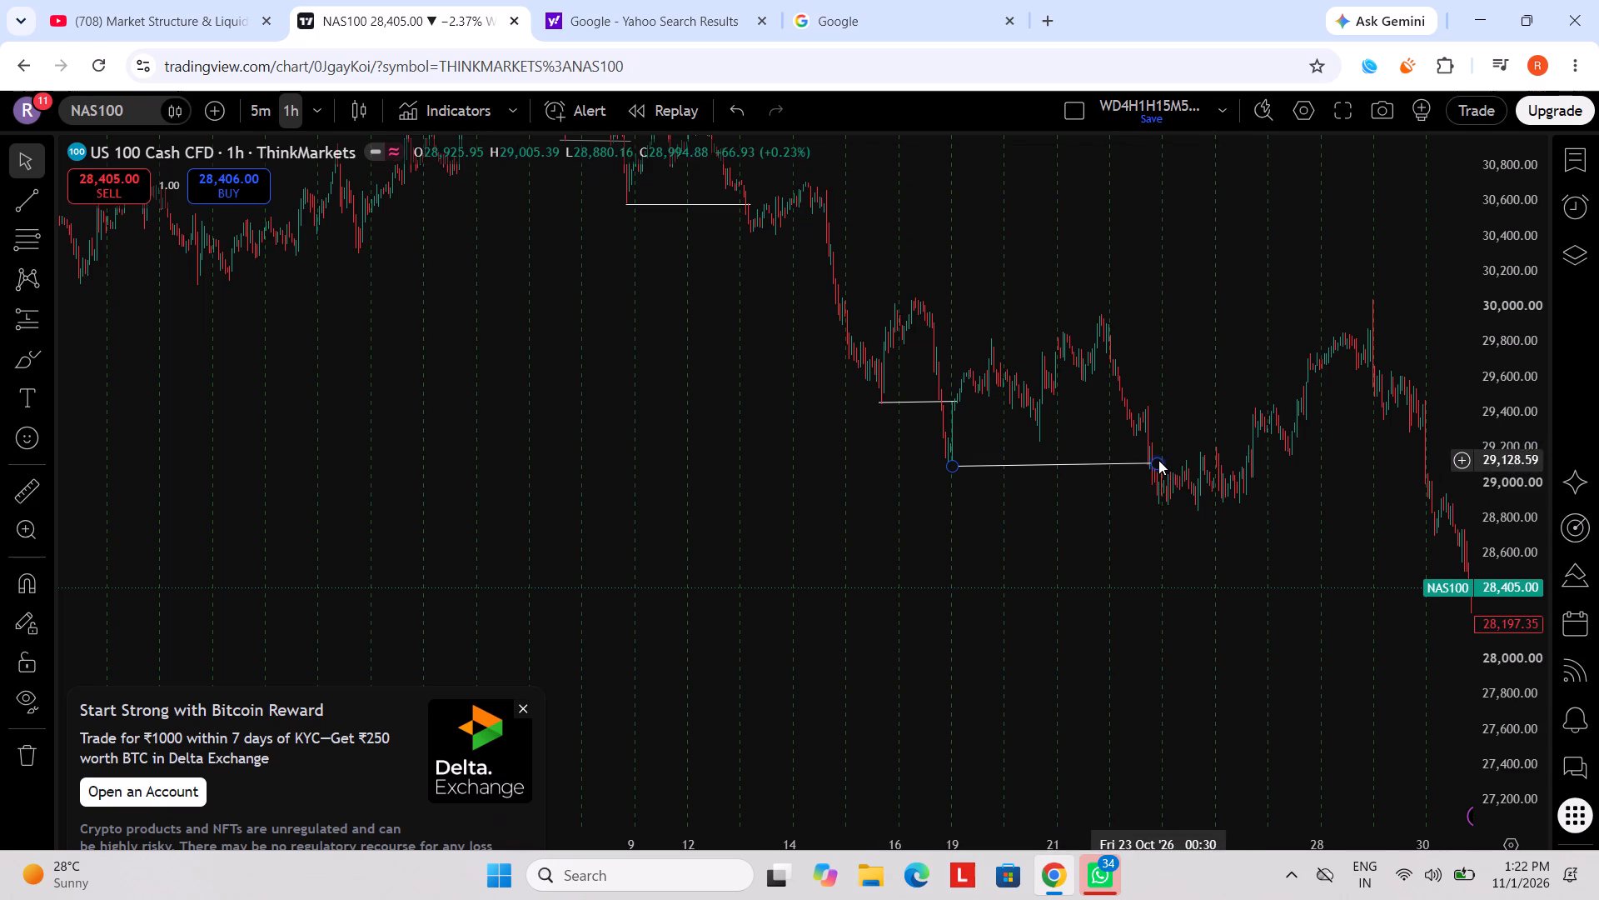
pyautogui.moveTo(1158, 460); pyautogui.dragTo(1154, 468)
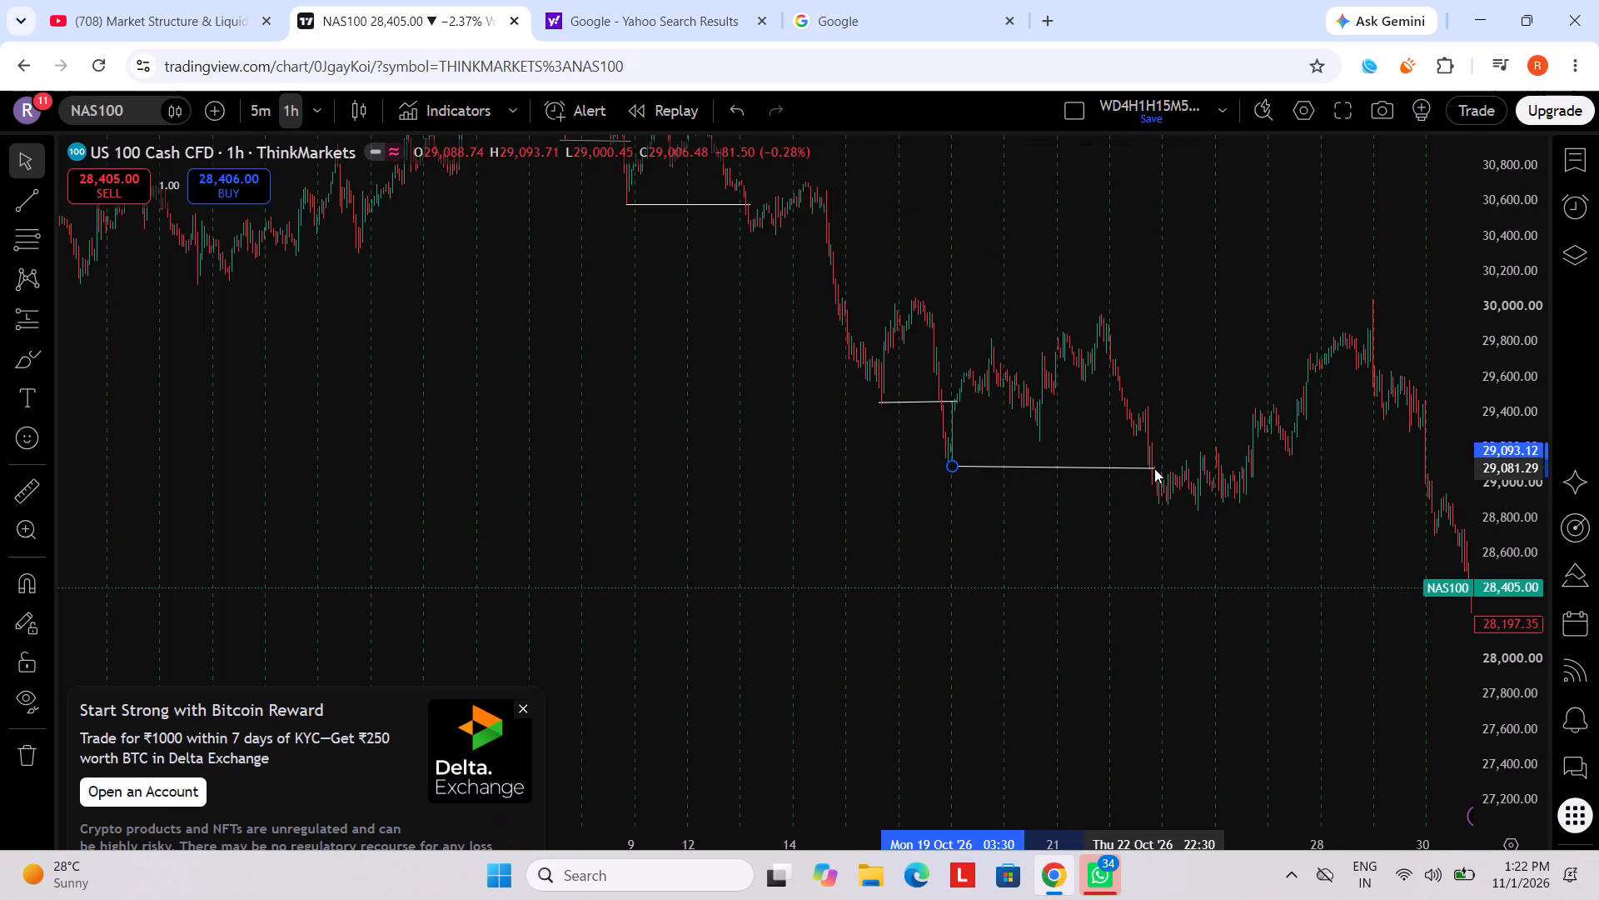
pyautogui.moveTo(1154, 468); pyautogui.dragTo(1153, 469)
pyautogui.click(1158, 469)
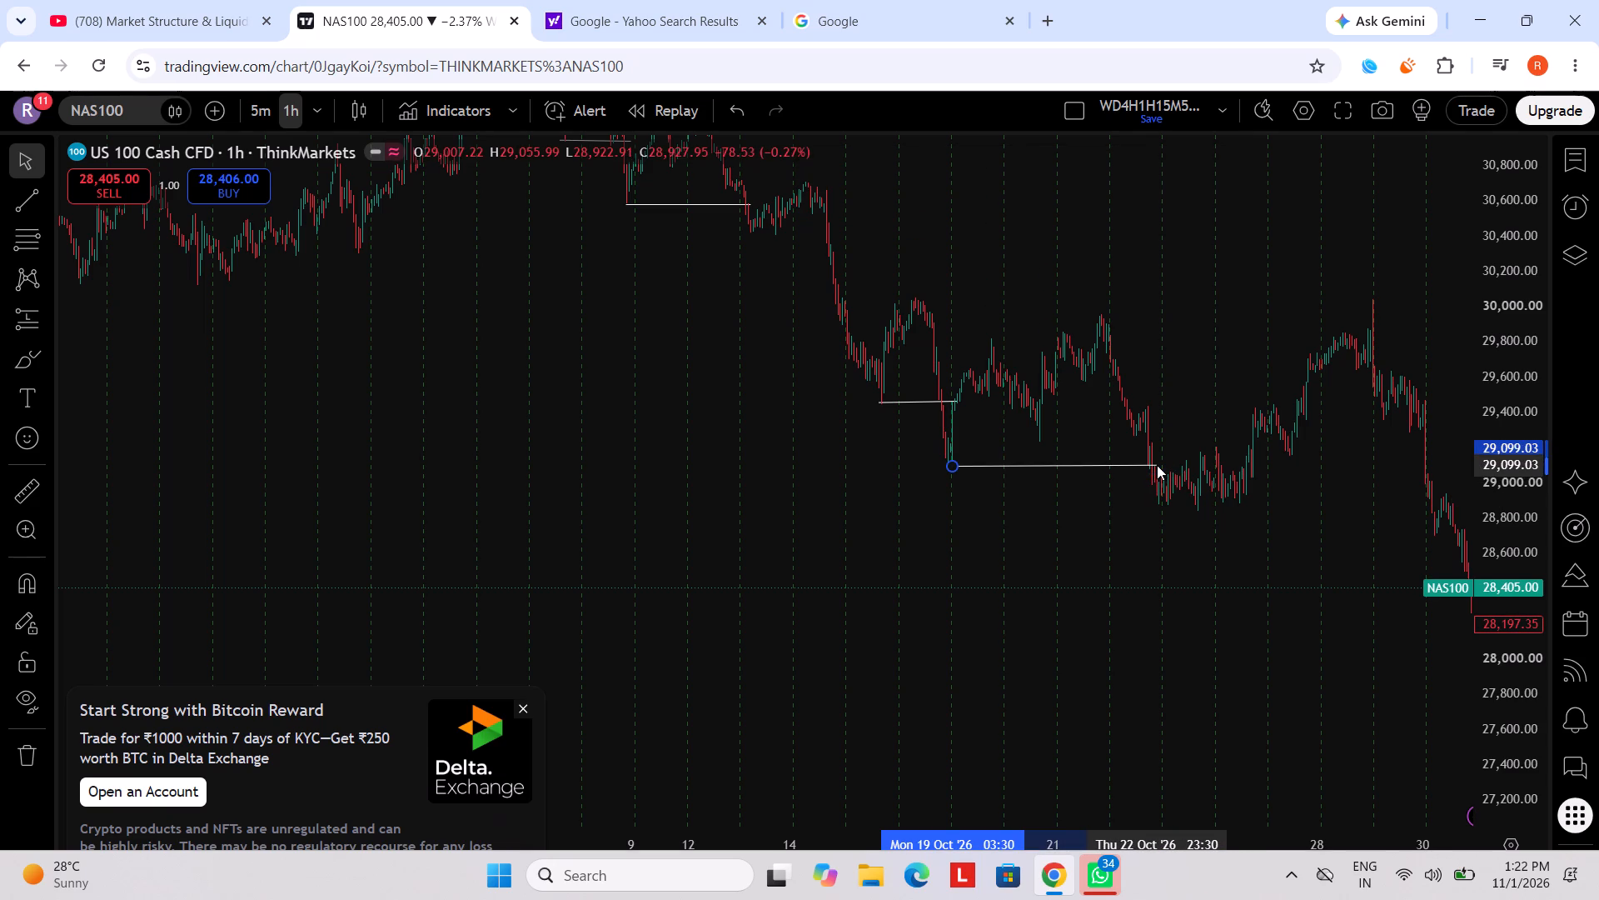
pyautogui.click(1073, 517)
# Draw a trend line from the 21 October swing high at about 29,957 to 29 October, just past the spike above it.
pyautogui.scroll(-2, 1083, 508)
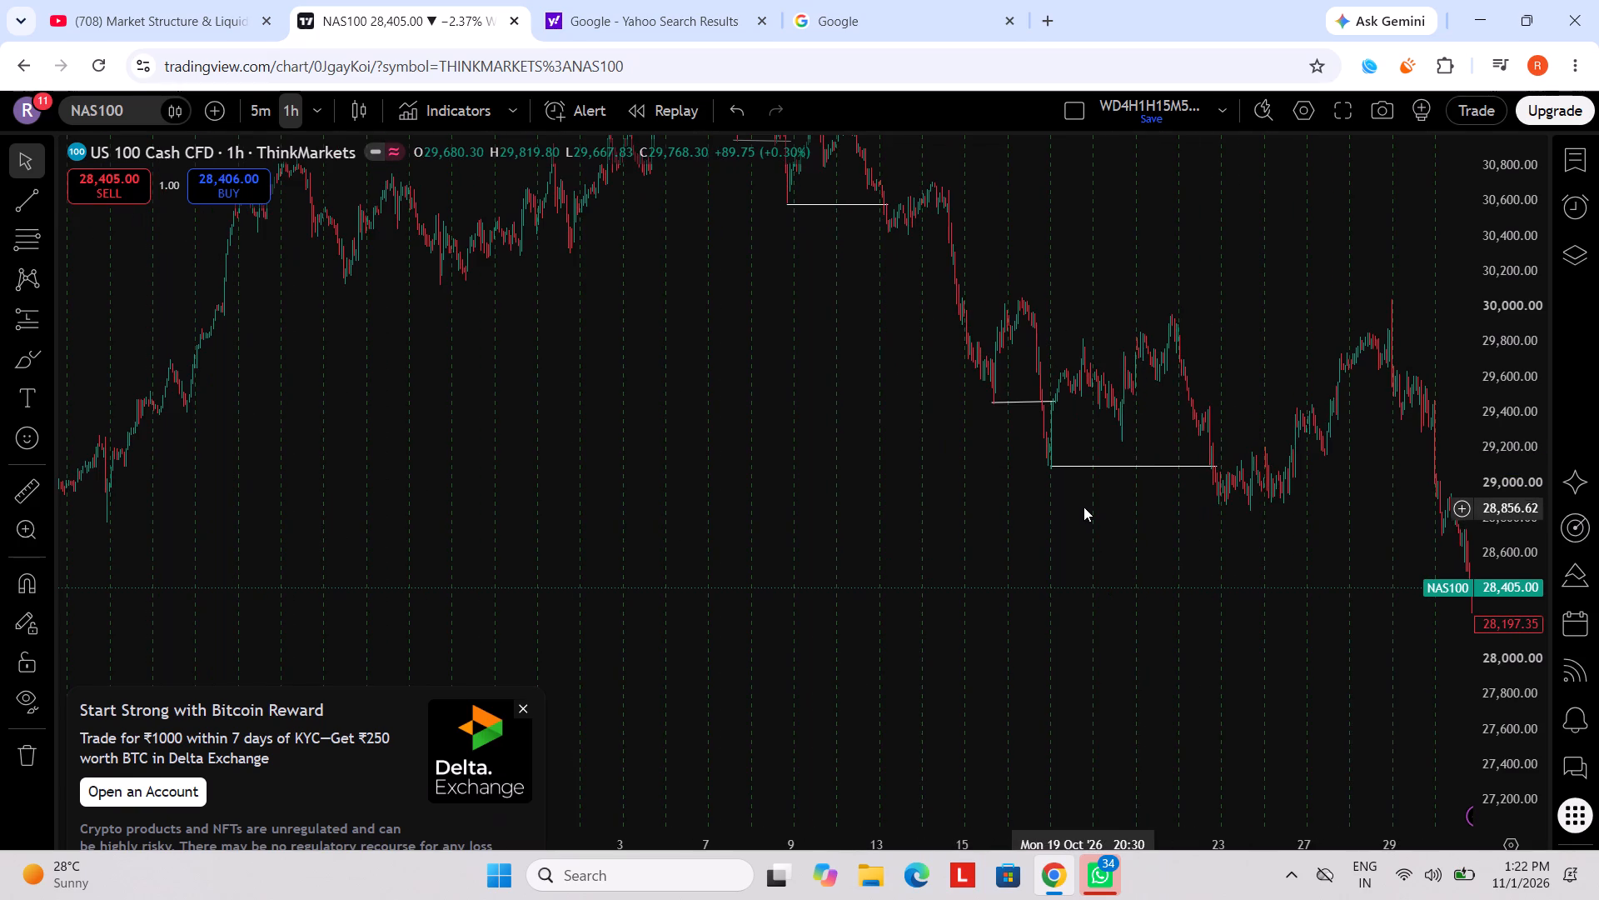
pyautogui.scroll(-16, 1530, 388)
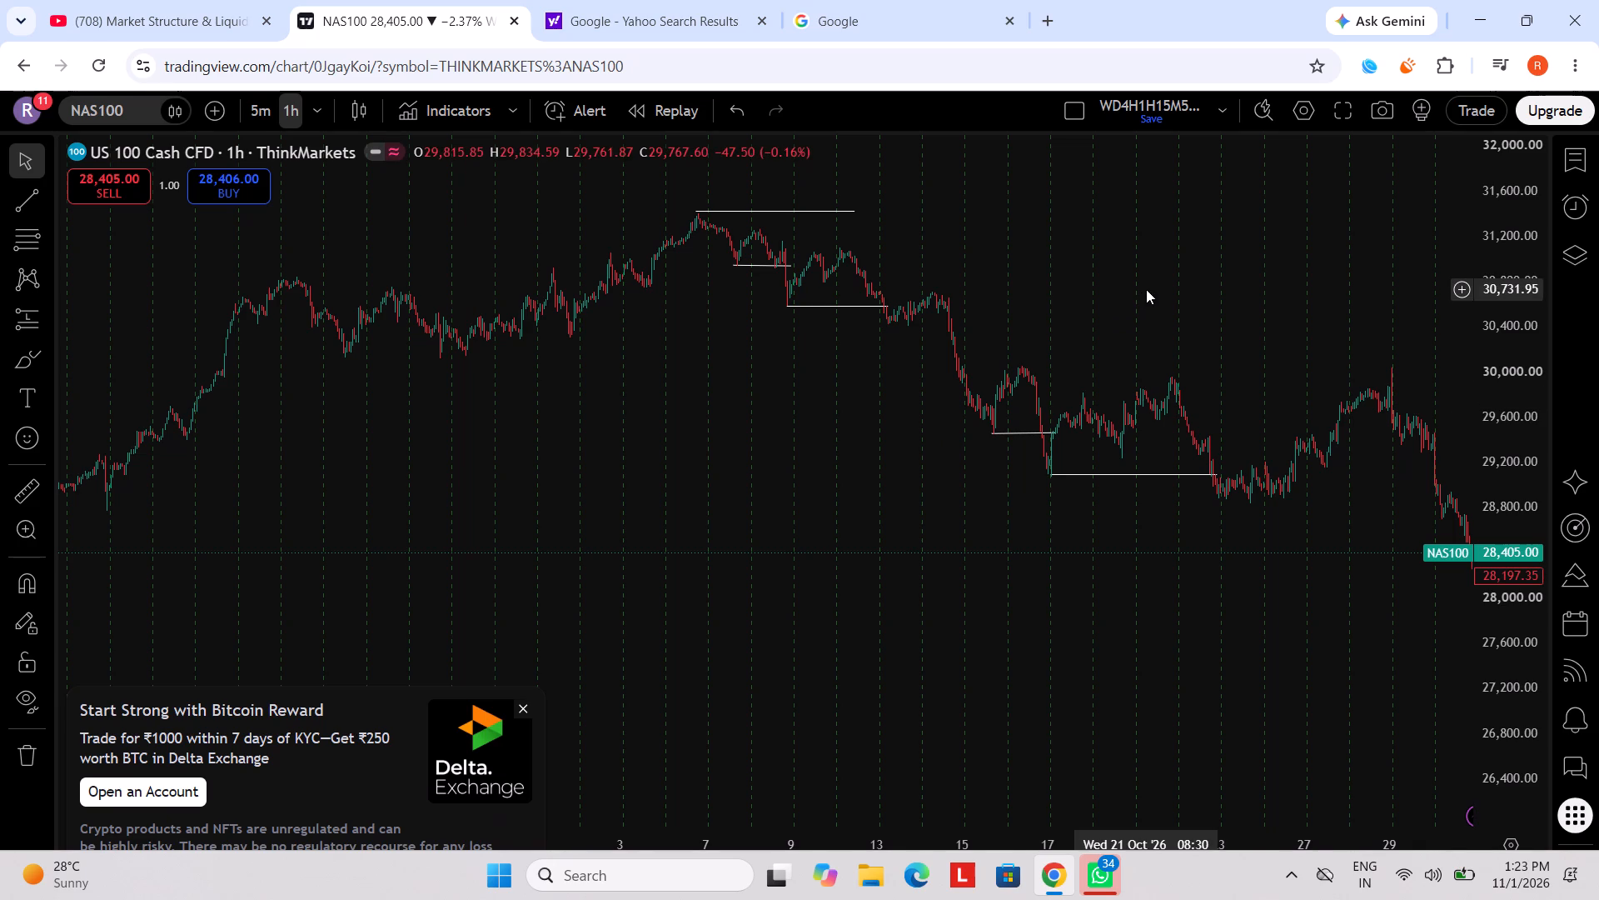
pyautogui.scroll(3, 1146, 289)
pyautogui.scroll(11, 1512, 395)
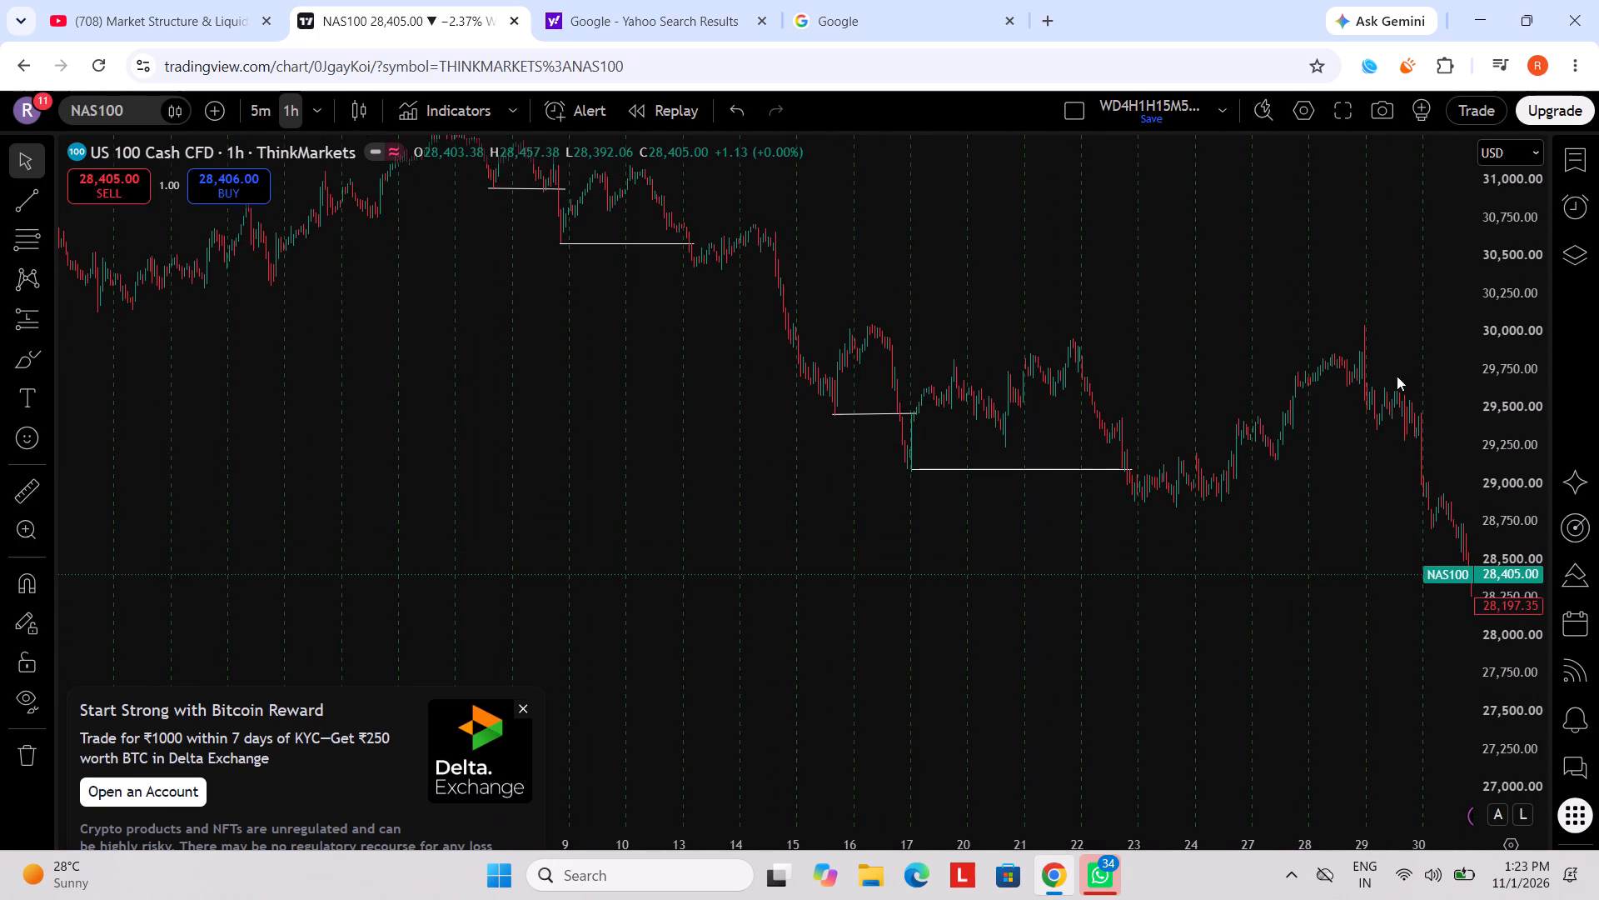
pyautogui.scroll(5, 1388, 370)
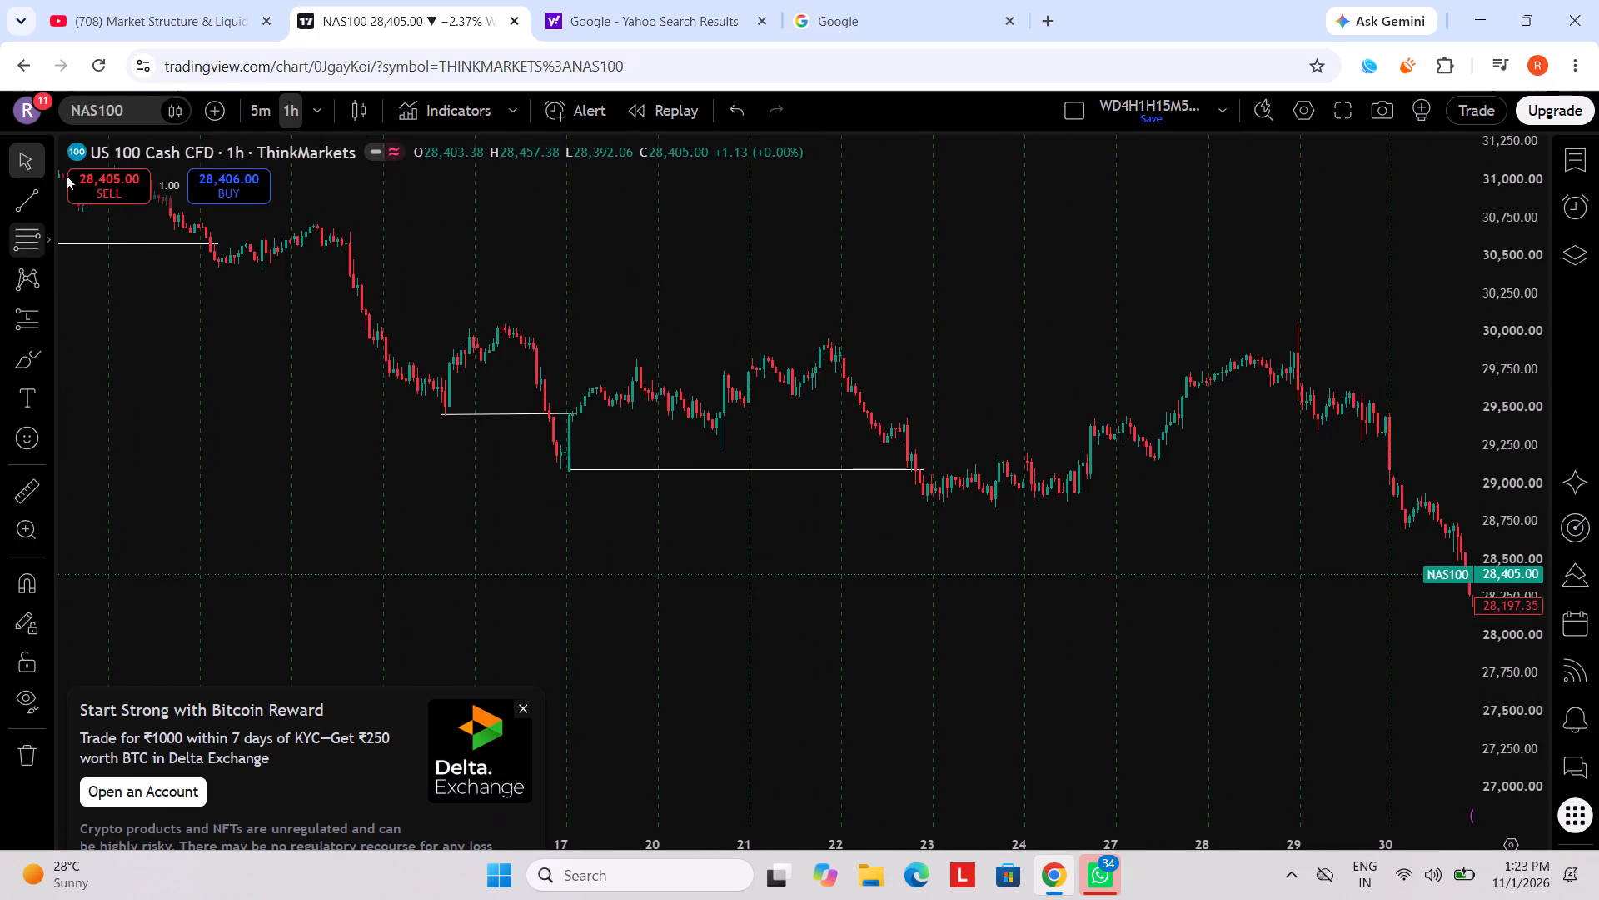
pyautogui.click(52, 201)
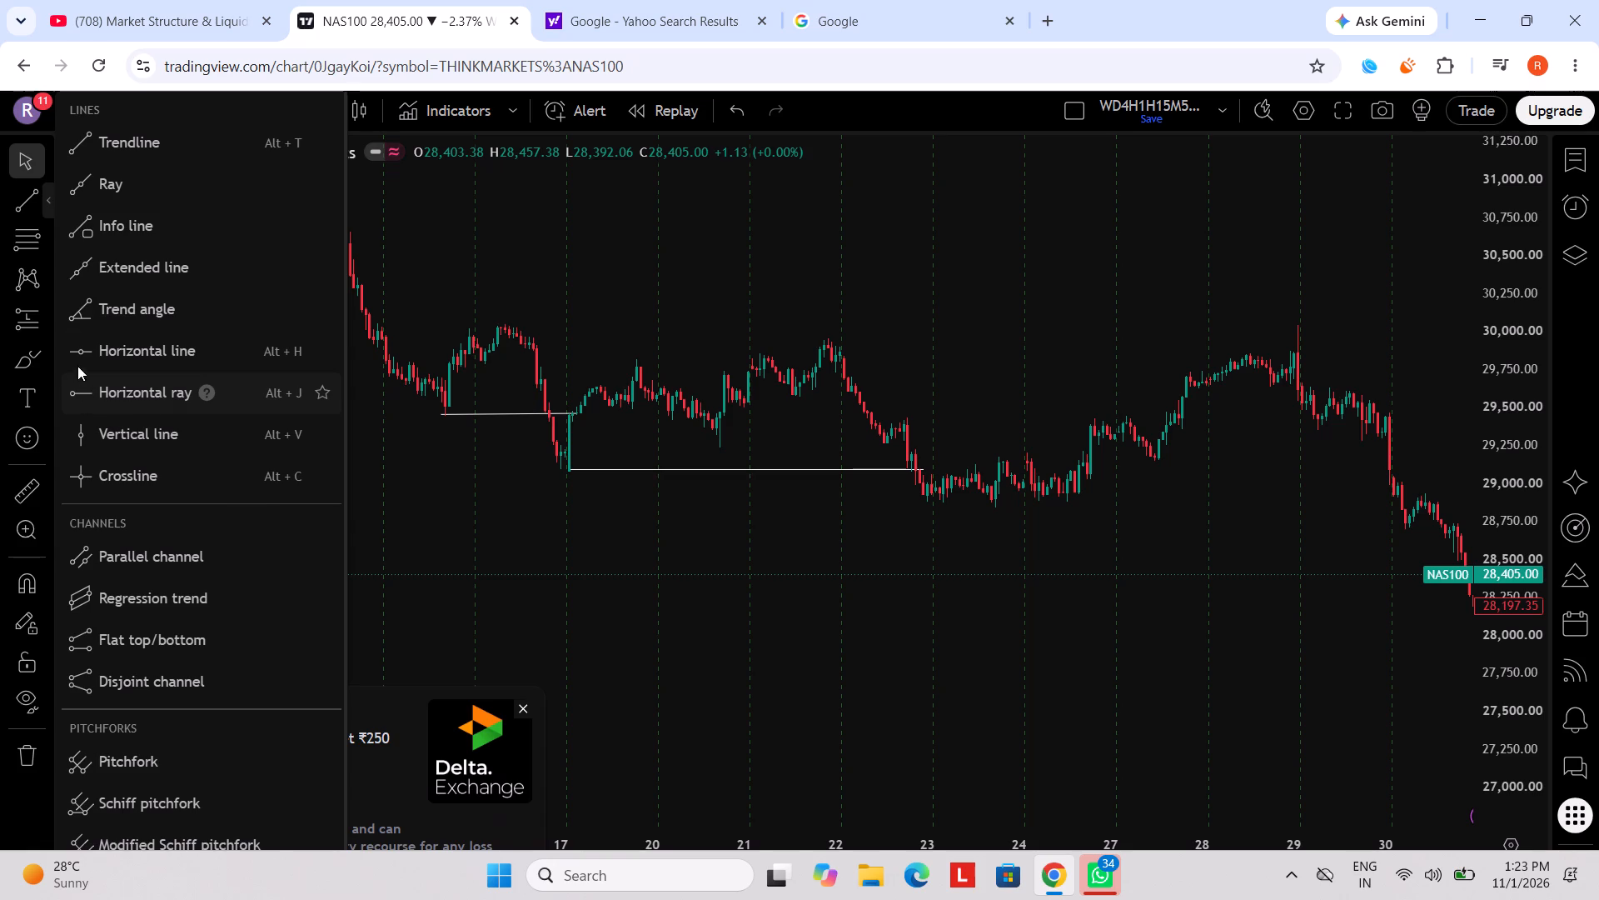
pyautogui.click(81, 150)
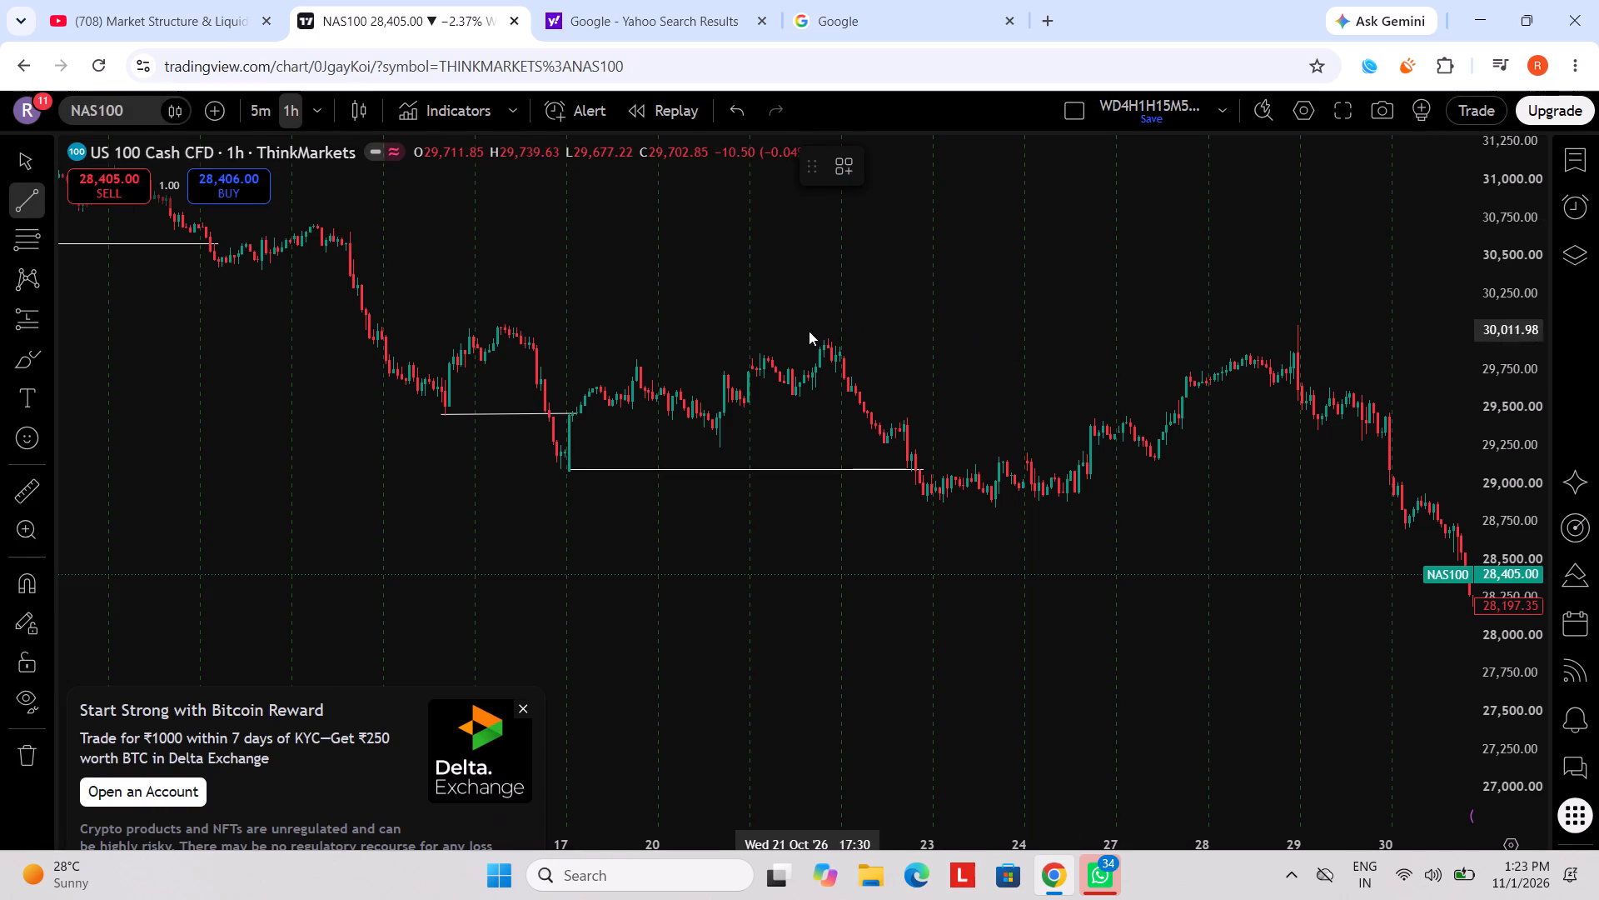
pyautogui.scroll(-9, 824, 332)
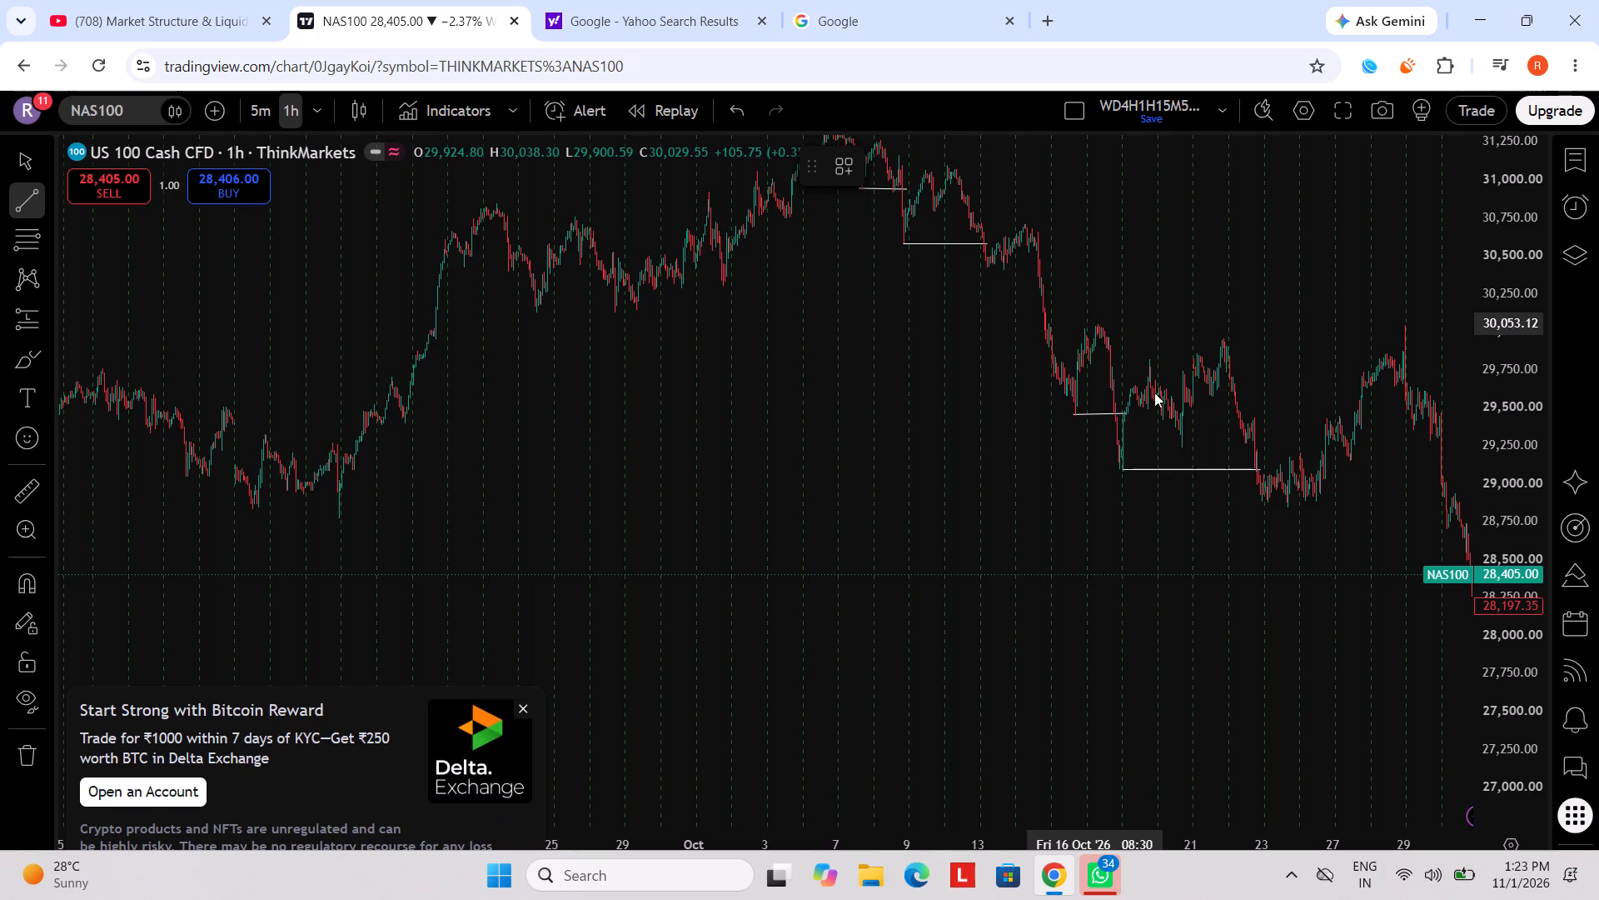
pyautogui.moveTo(1223, 337); pyautogui.dragTo(1438, 340)
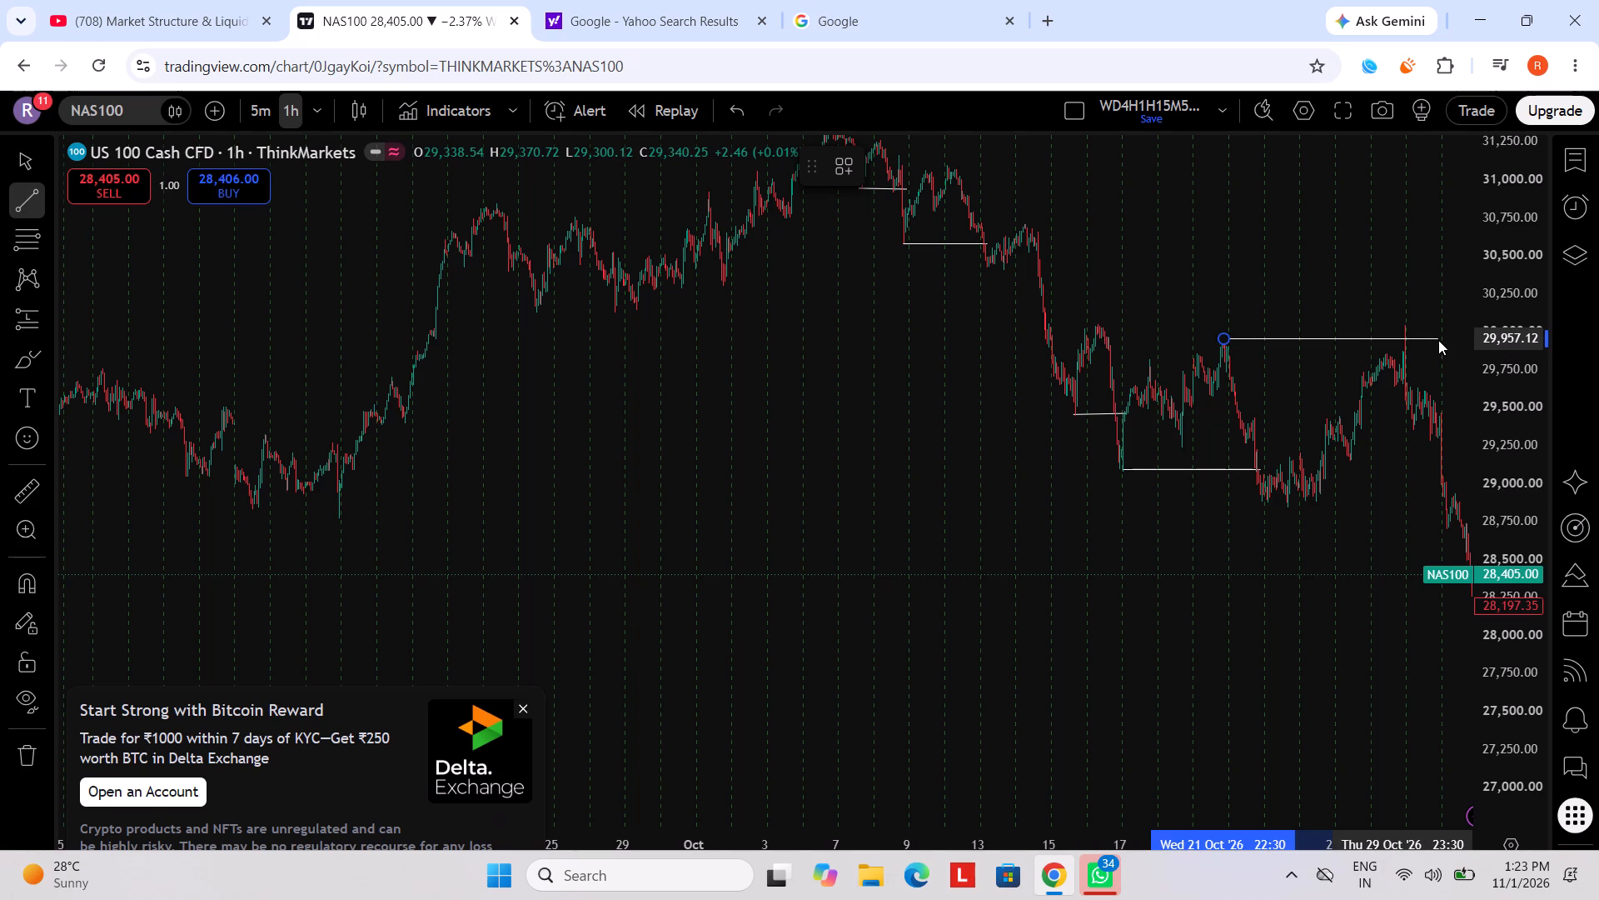
pyautogui.moveTo(1438, 340); pyautogui.dragTo(1429, 342)
pyautogui.click(1429, 342)
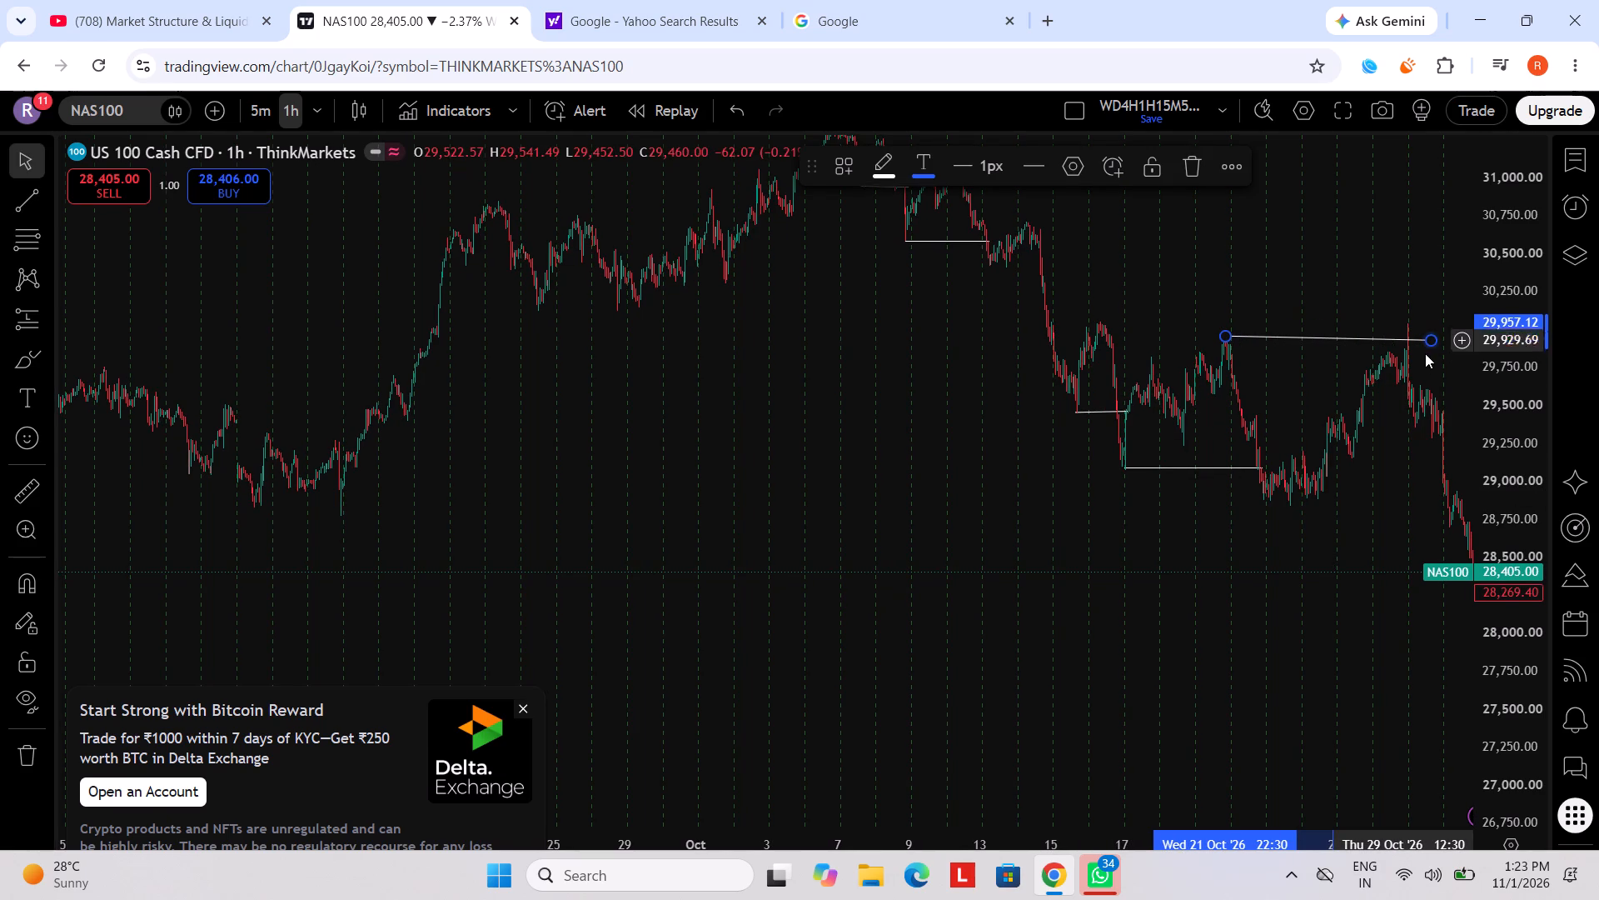
# Raise the later end of the 21 October swing-high line to just under 30,000 on 29 October.
pyautogui.scroll(4, 1489, 376)
pyautogui.scroll(-10, 1487, 375)
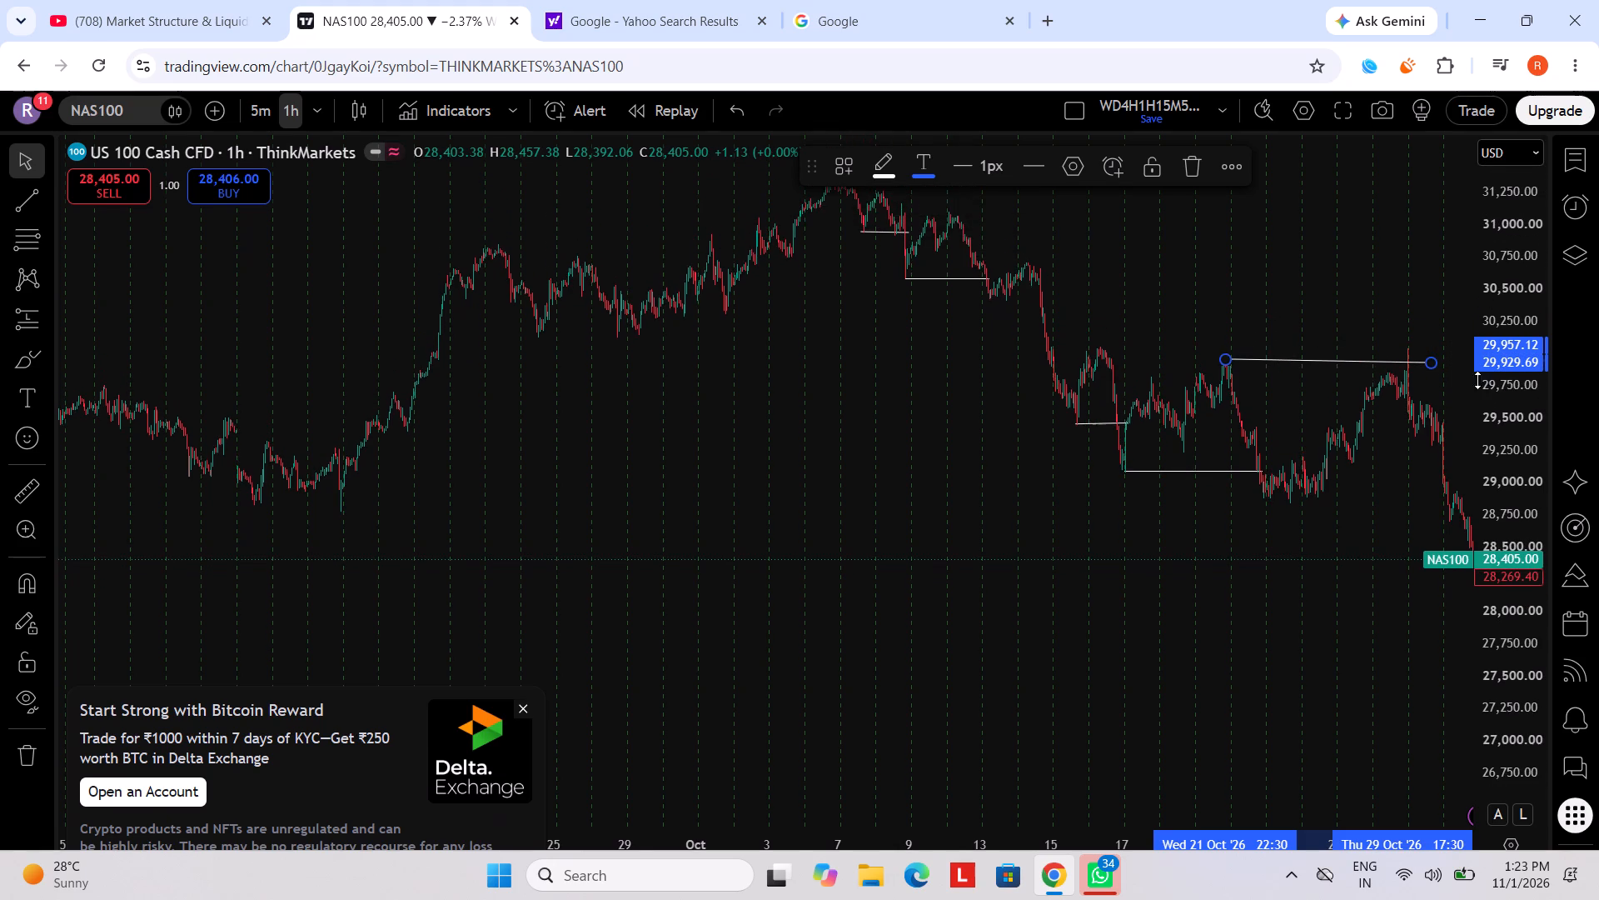
pyautogui.scroll(5, 1452, 397)
pyautogui.scroll(3, 1364, 409)
pyautogui.moveTo(1392, 363); pyautogui.dragTo(1382, 357)
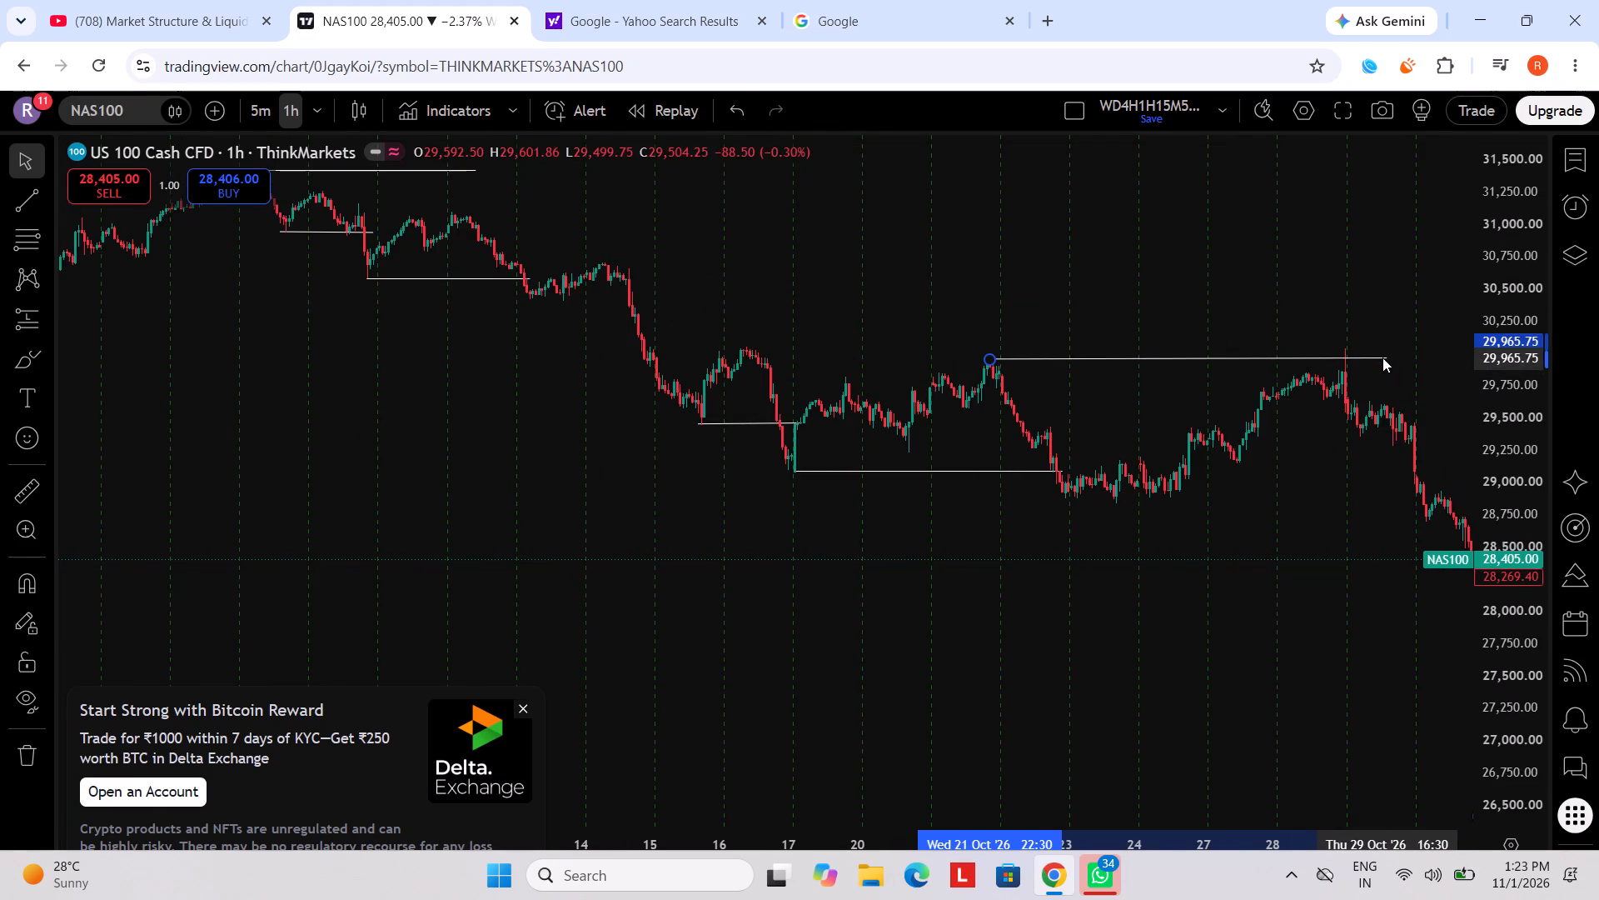
pyautogui.moveTo(1382, 357); pyautogui.dragTo(1379, 355)
pyautogui.click(1396, 384)
# Examine the marked highs and lows within the wider price history, from the earlier months through the latest drop at the start of November.
pyautogui.scroll(-5, 1308, 433)
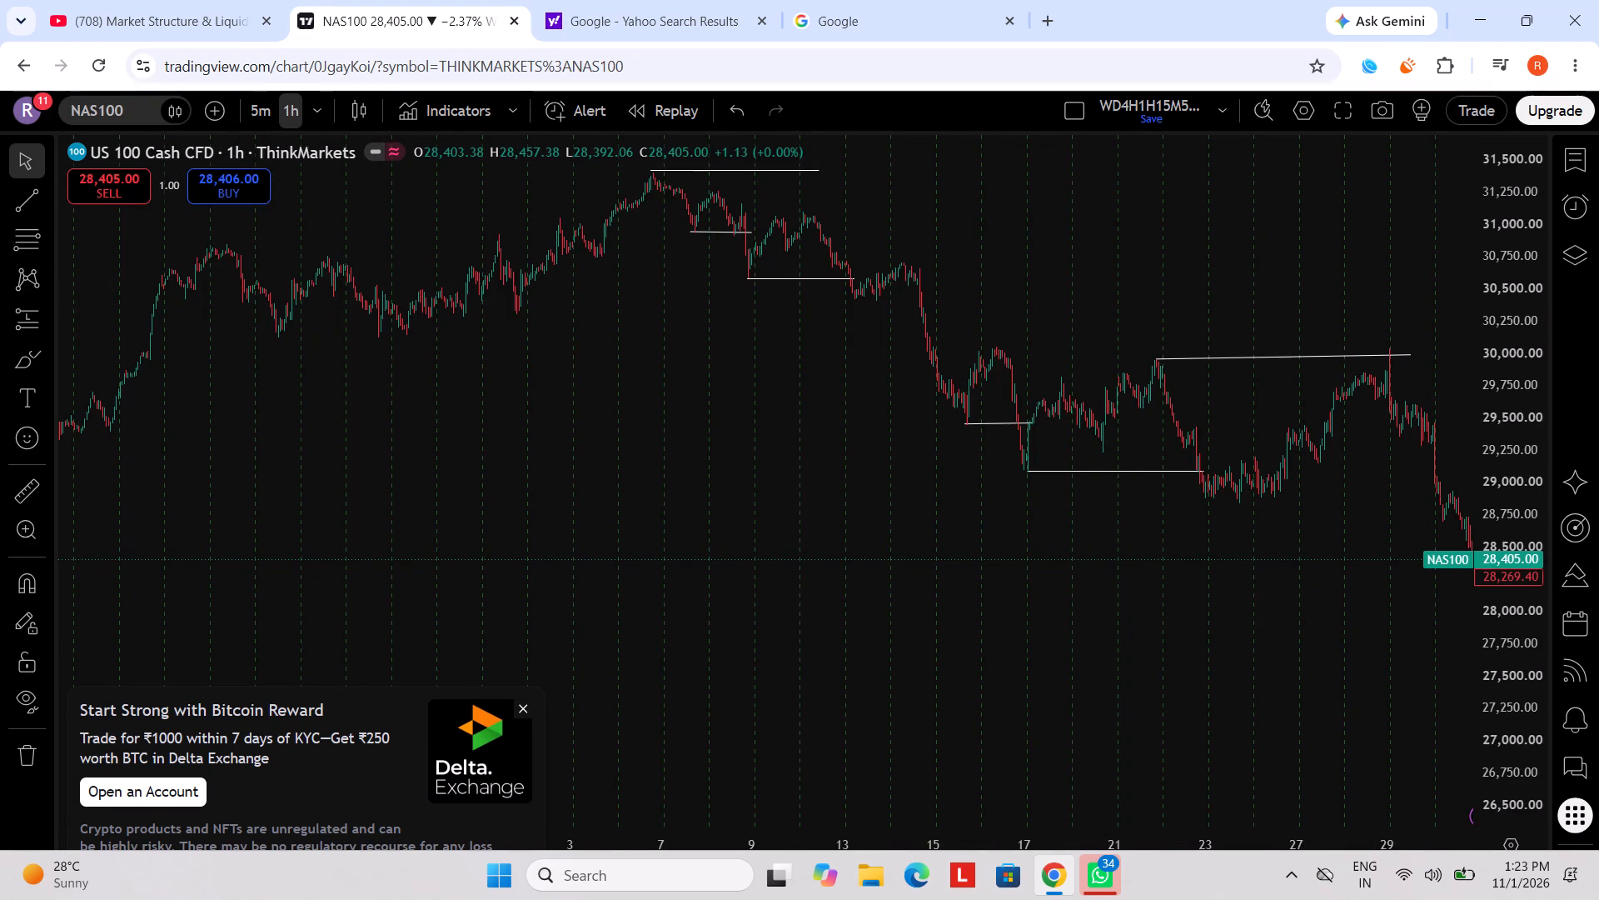
pyautogui.scroll(-9, 1531, 422)
pyautogui.scroll(-9, 1068, 463)
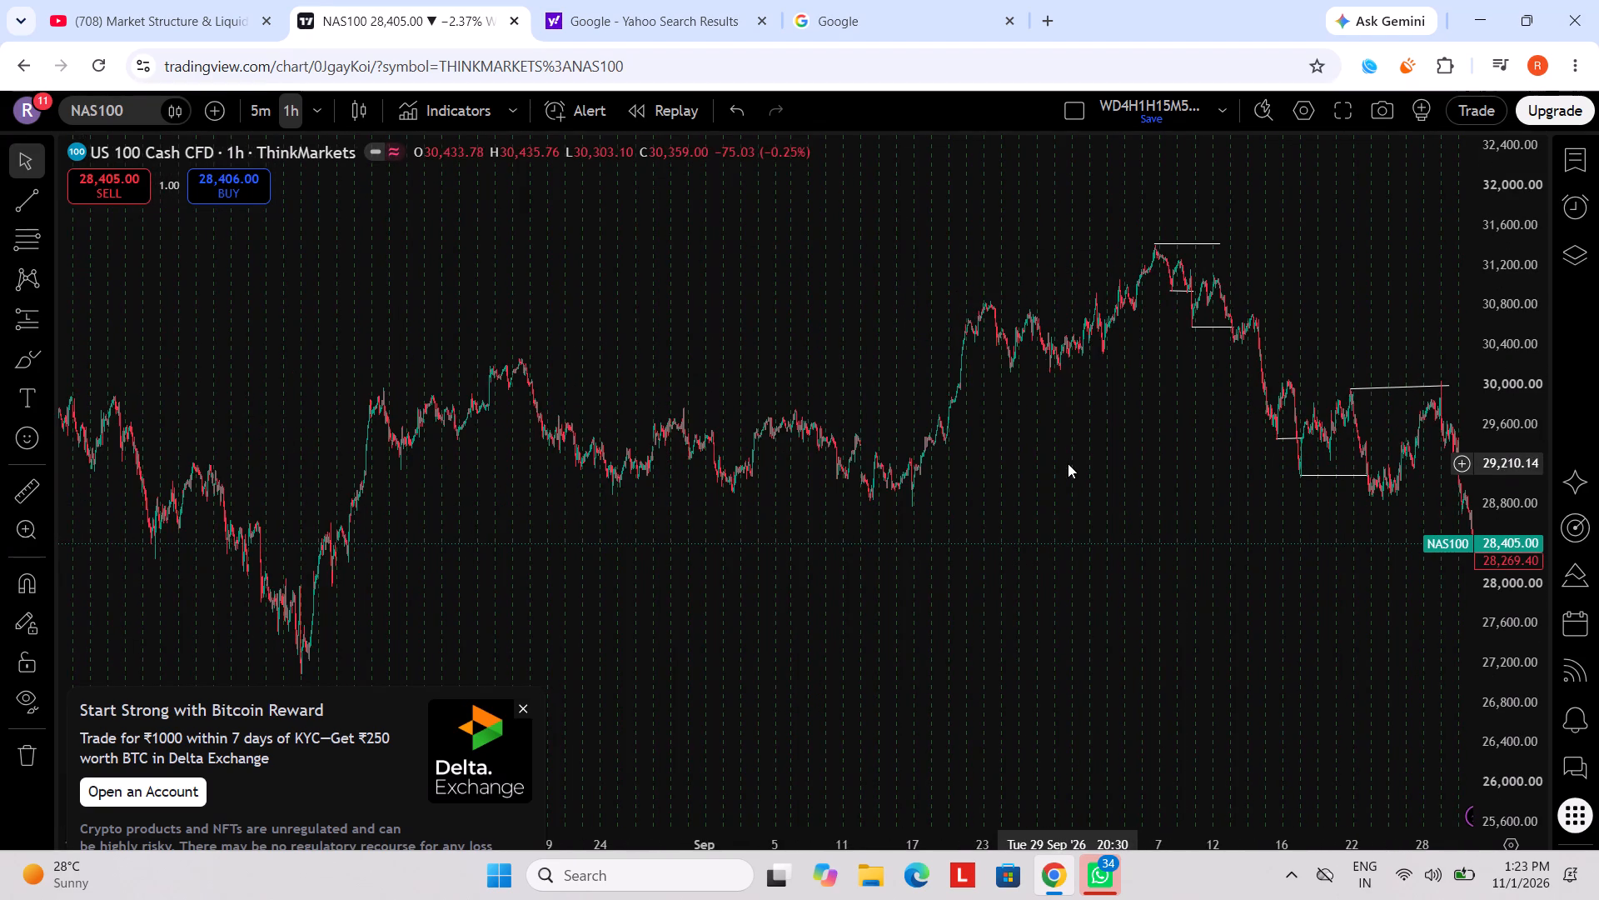
pyautogui.scroll(-4, 1068, 466)
pyautogui.moveTo(1188, 602); pyautogui.dragTo(914, 523)
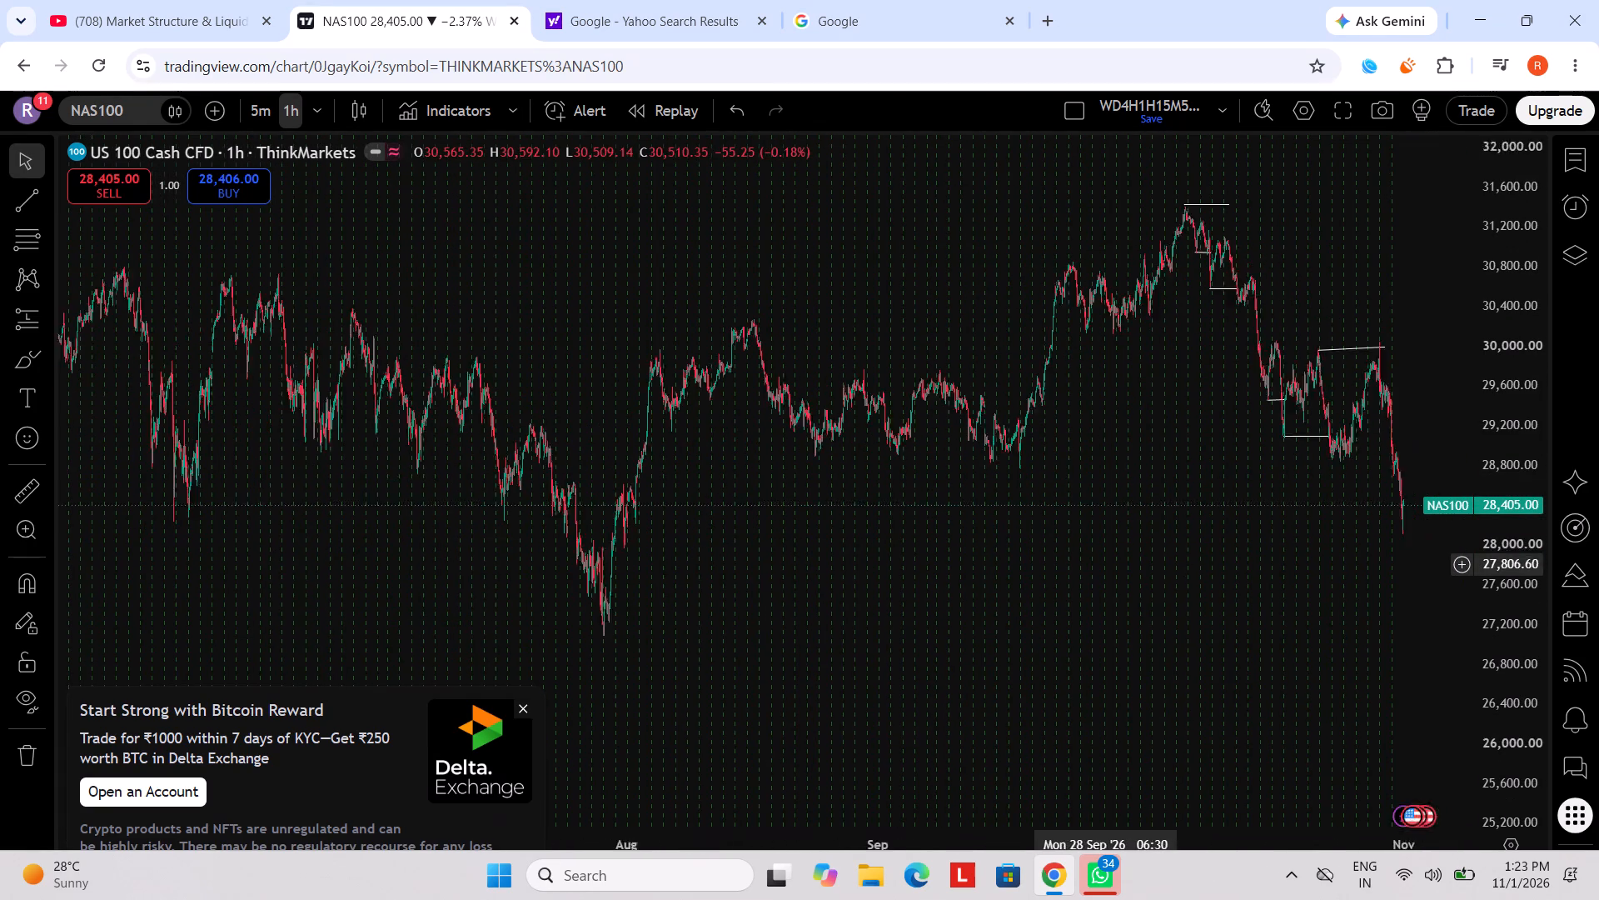
pyautogui.moveTo(914, 523); pyautogui.dragTo(780, 522)
pyautogui.scroll(3, 1103, 556)
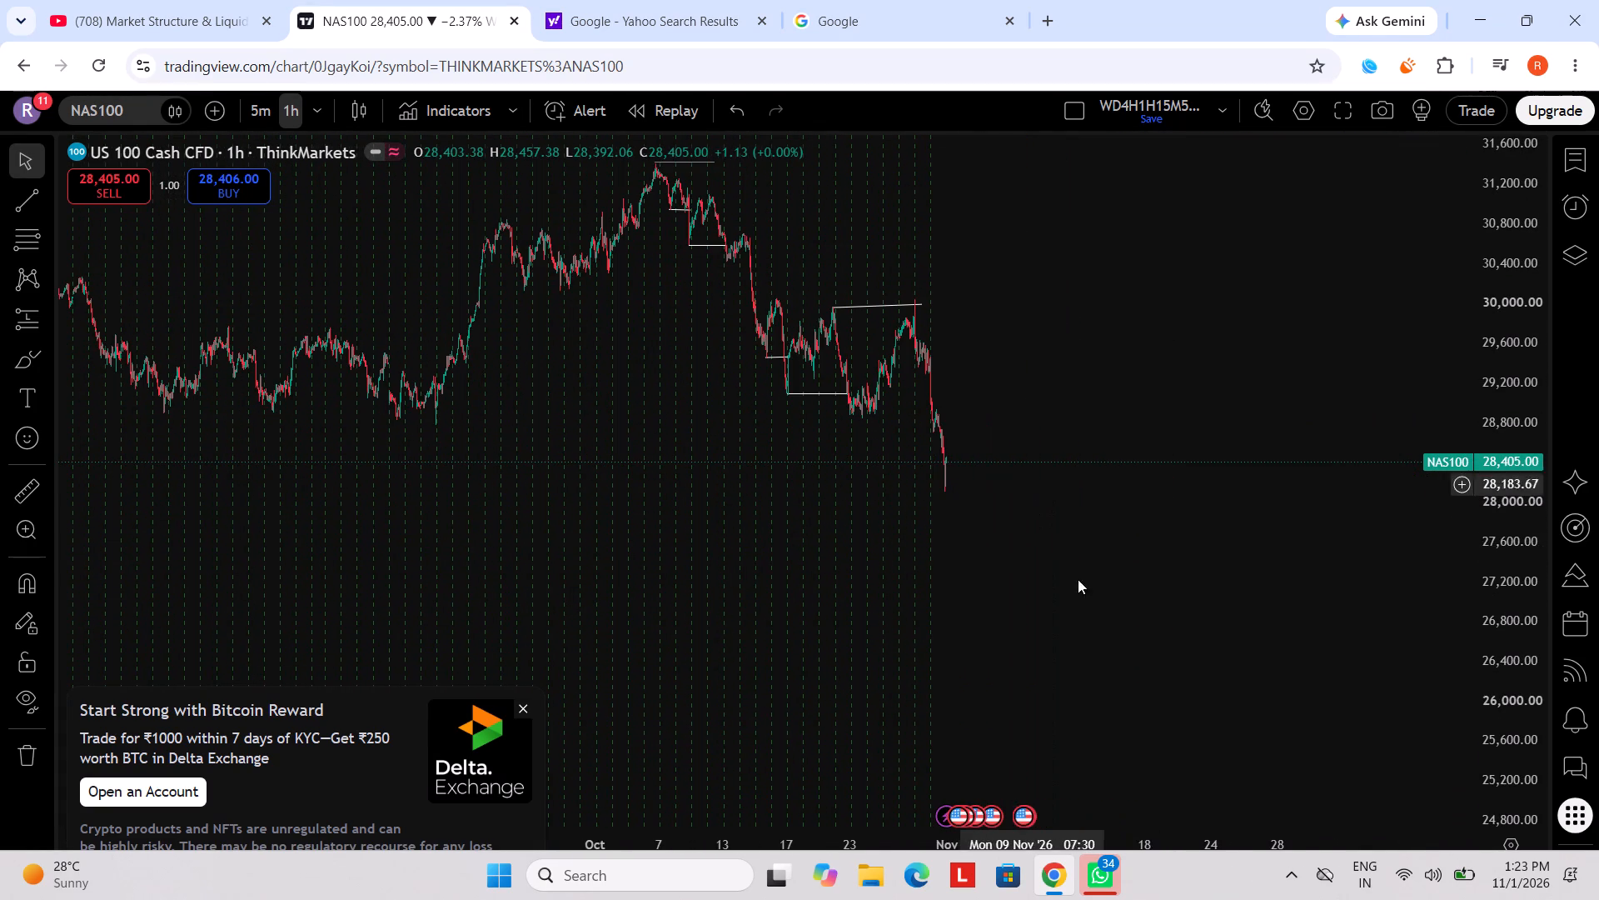
pyautogui.scroll(3, 1095, 603)
pyautogui.moveTo(578, 469); pyautogui.dragTo(1214, 584)
pyautogui.scroll(9, 1214, 584)
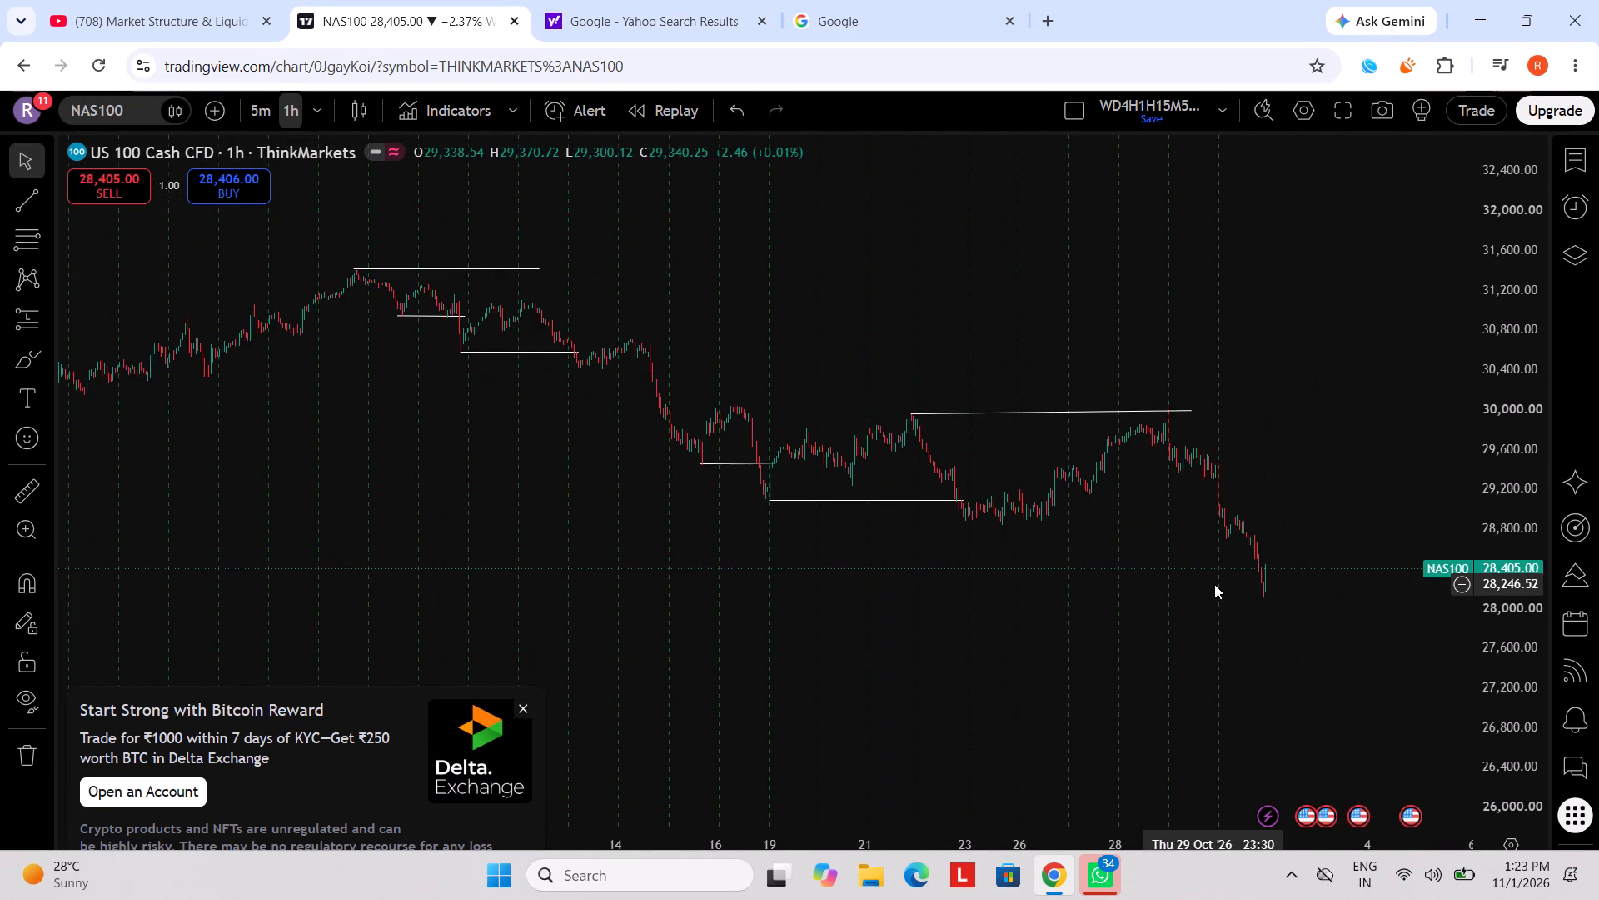
pyautogui.scroll(15, 1502, 497)
pyautogui.scroll(3, 1319, 569)
pyautogui.scroll(-7, 1062, 591)
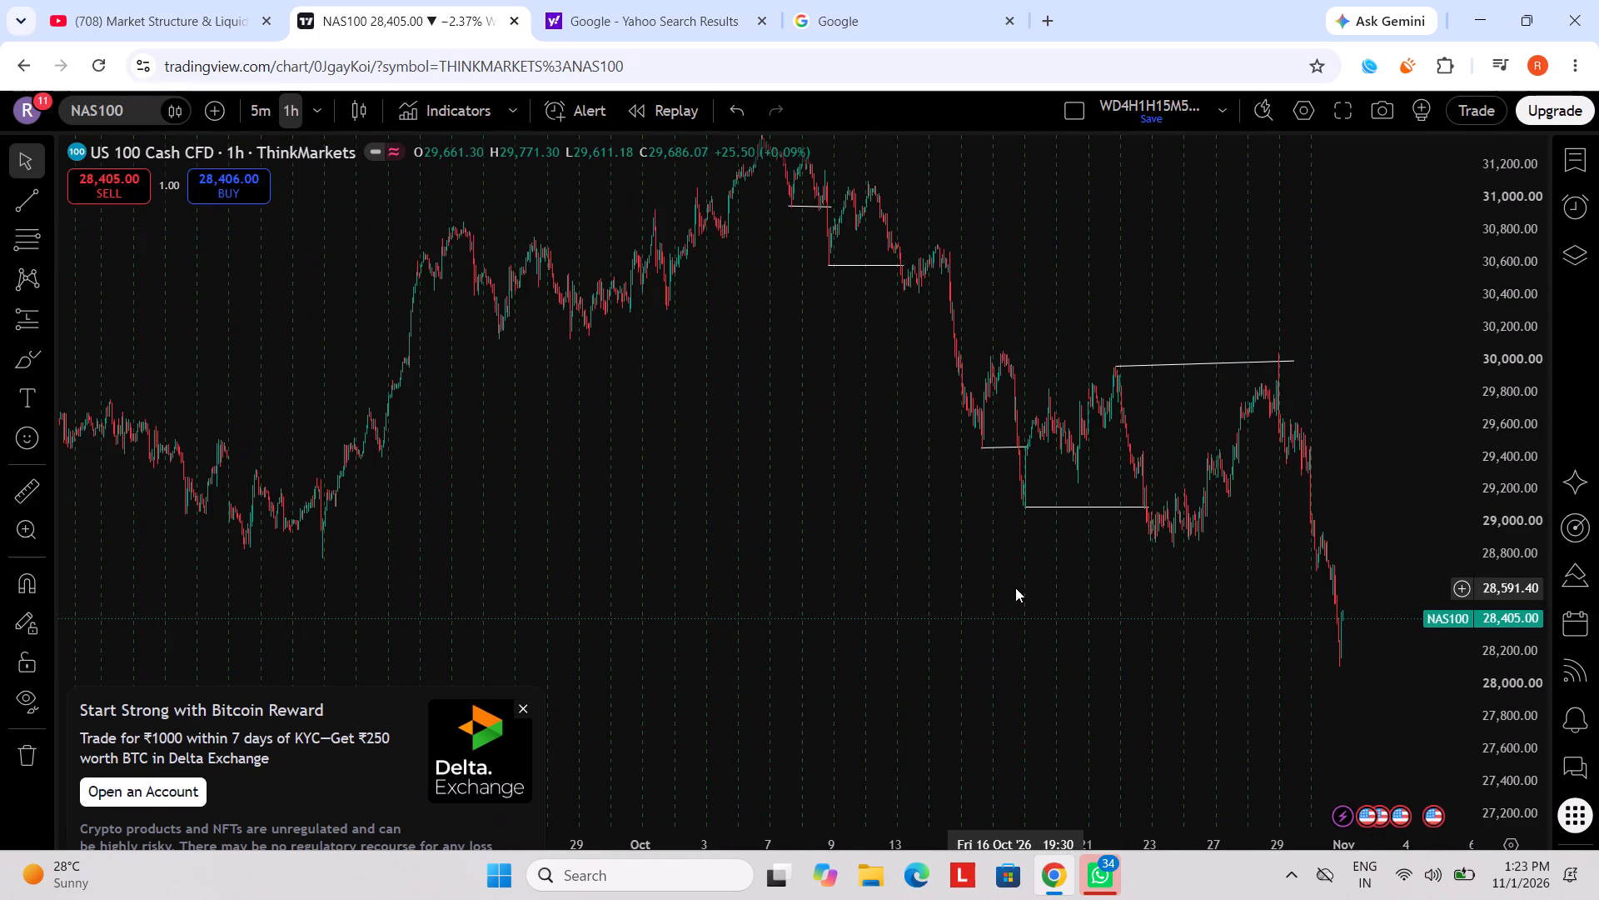
# Draw a near-horizontal trend line under the 23 October swing low at about 28,822, ending on 30 October, 21:30, just past the break.
pyautogui.click(22, 205)
pyautogui.moveTo(728, 567); pyautogui.dragTo(1112, 566)
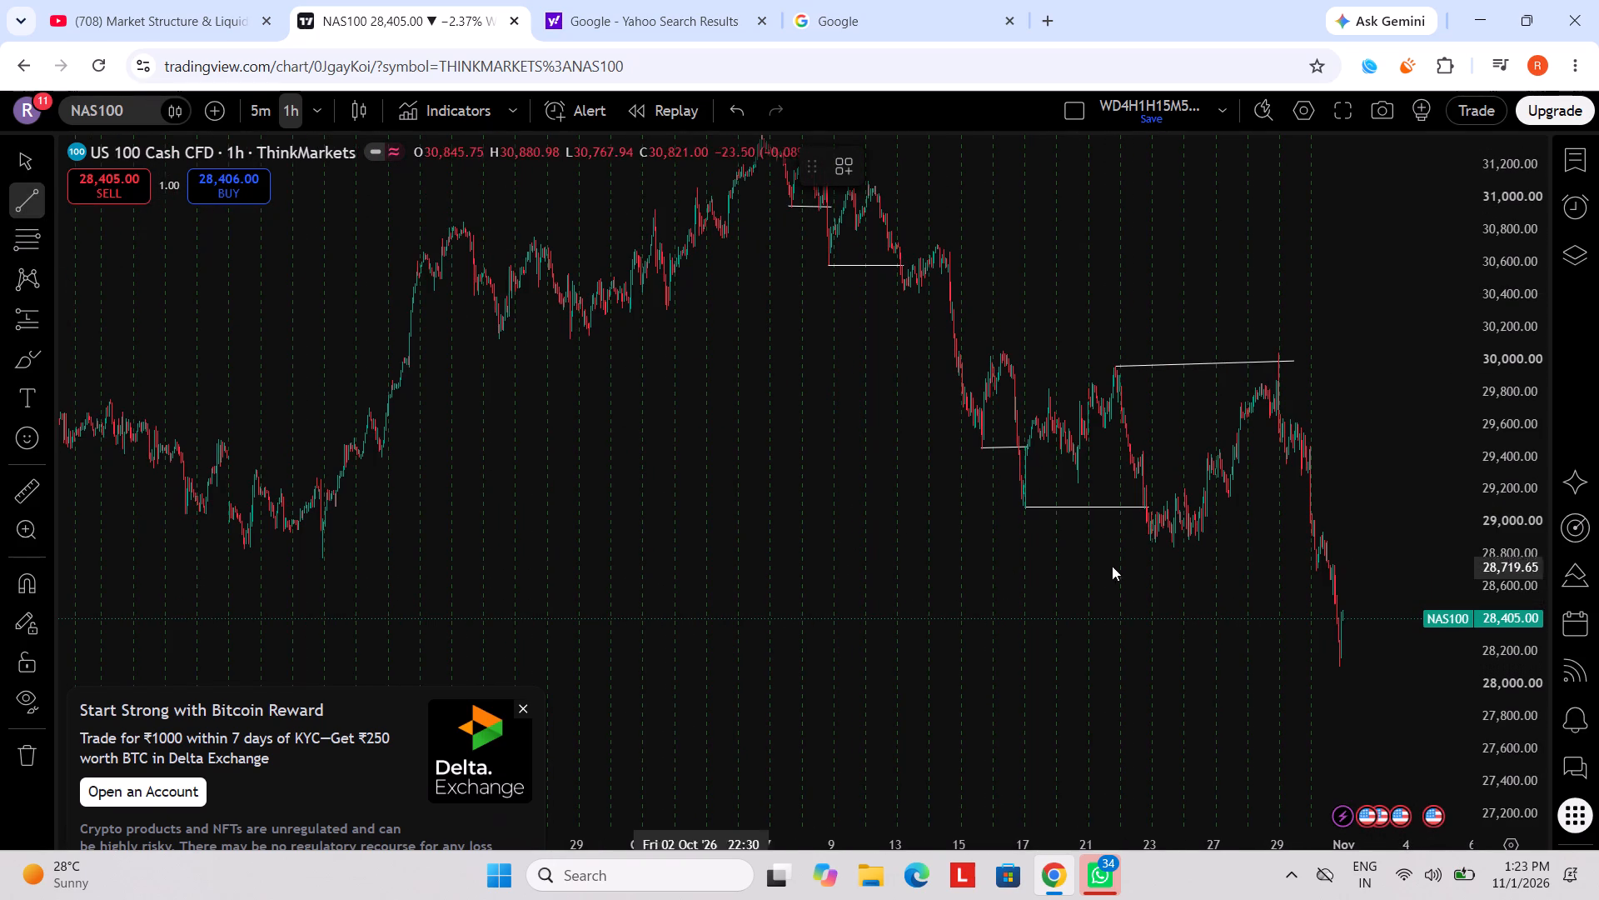
pyautogui.moveTo(1112, 566); pyautogui.dragTo(1140, 566)
pyautogui.click(1161, 551)
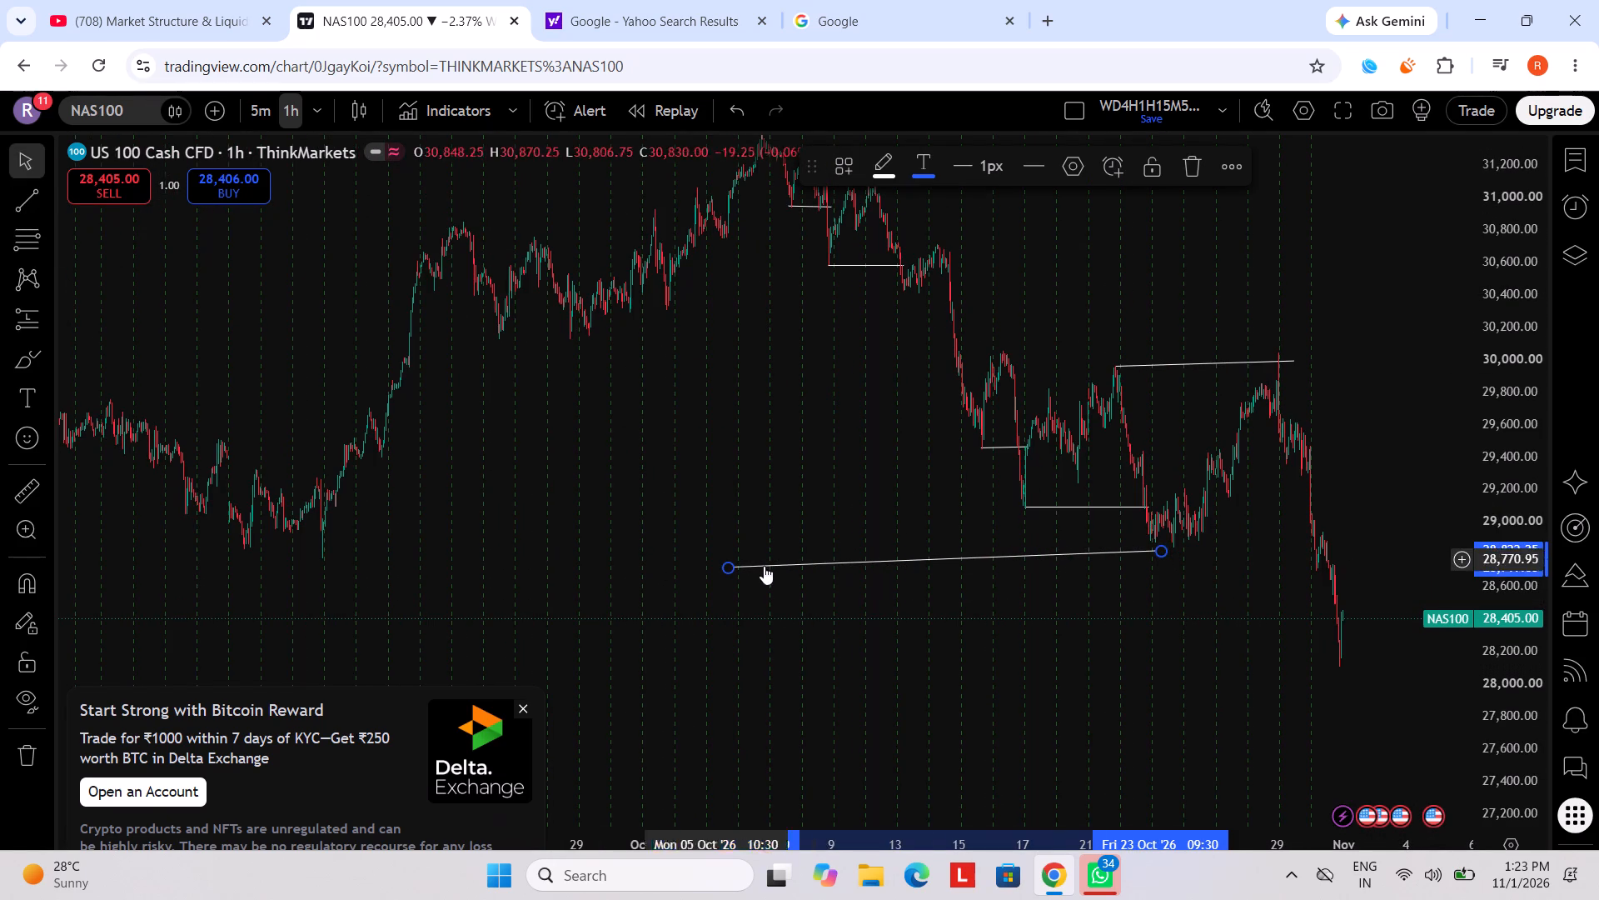
pyautogui.moveTo(721, 564); pyautogui.dragTo(1341, 541)
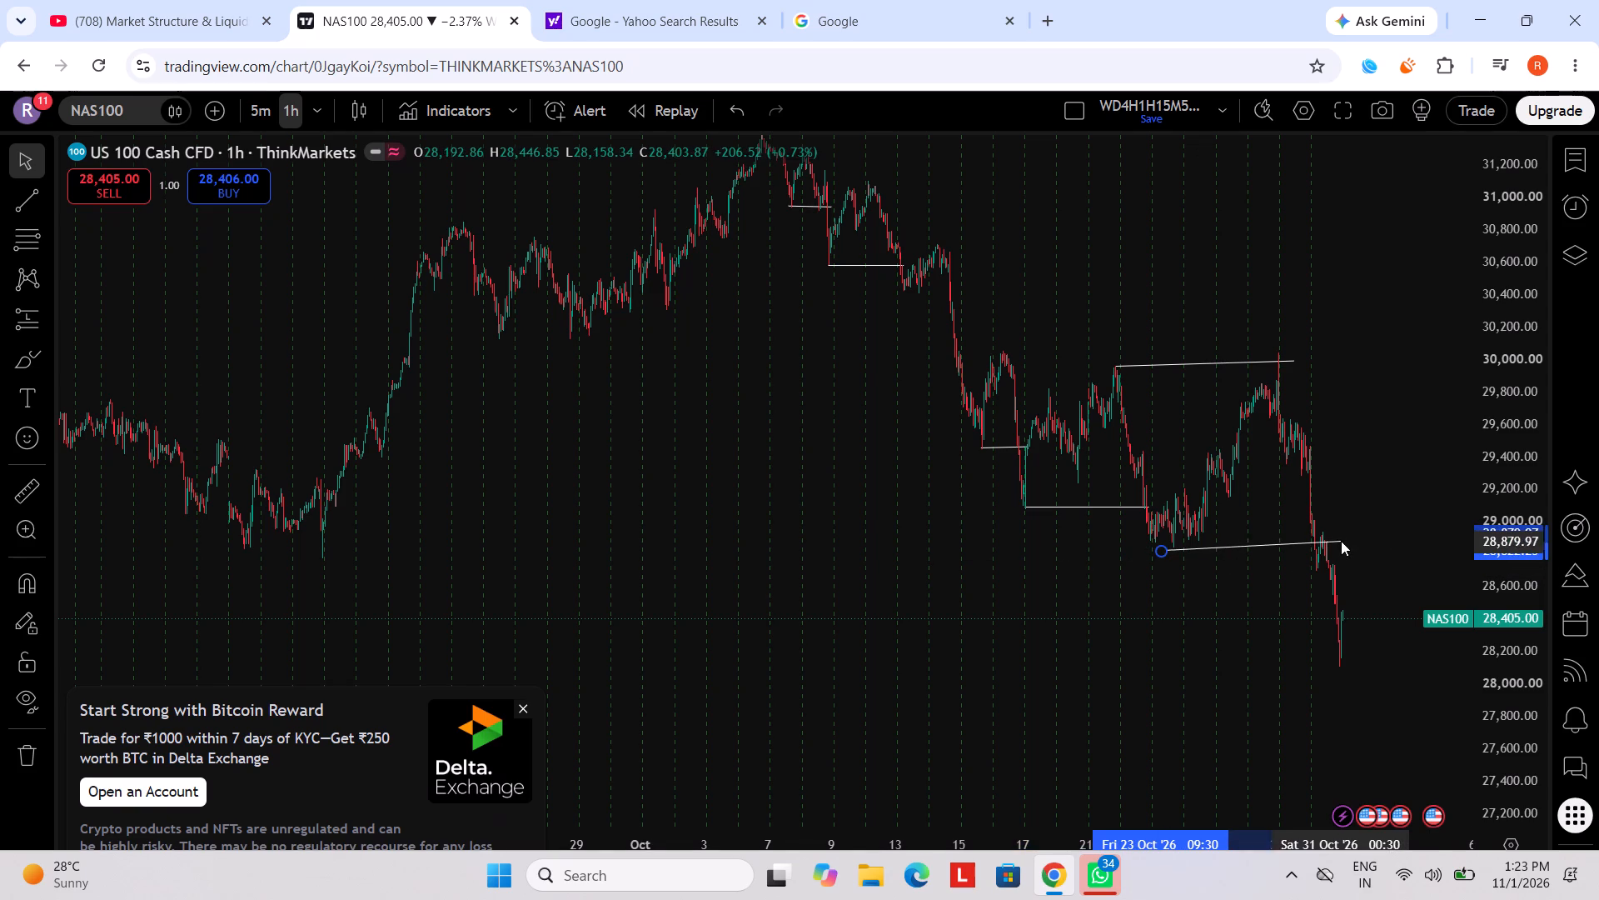
pyautogui.moveTo(1341, 541); pyautogui.dragTo(1332, 552)
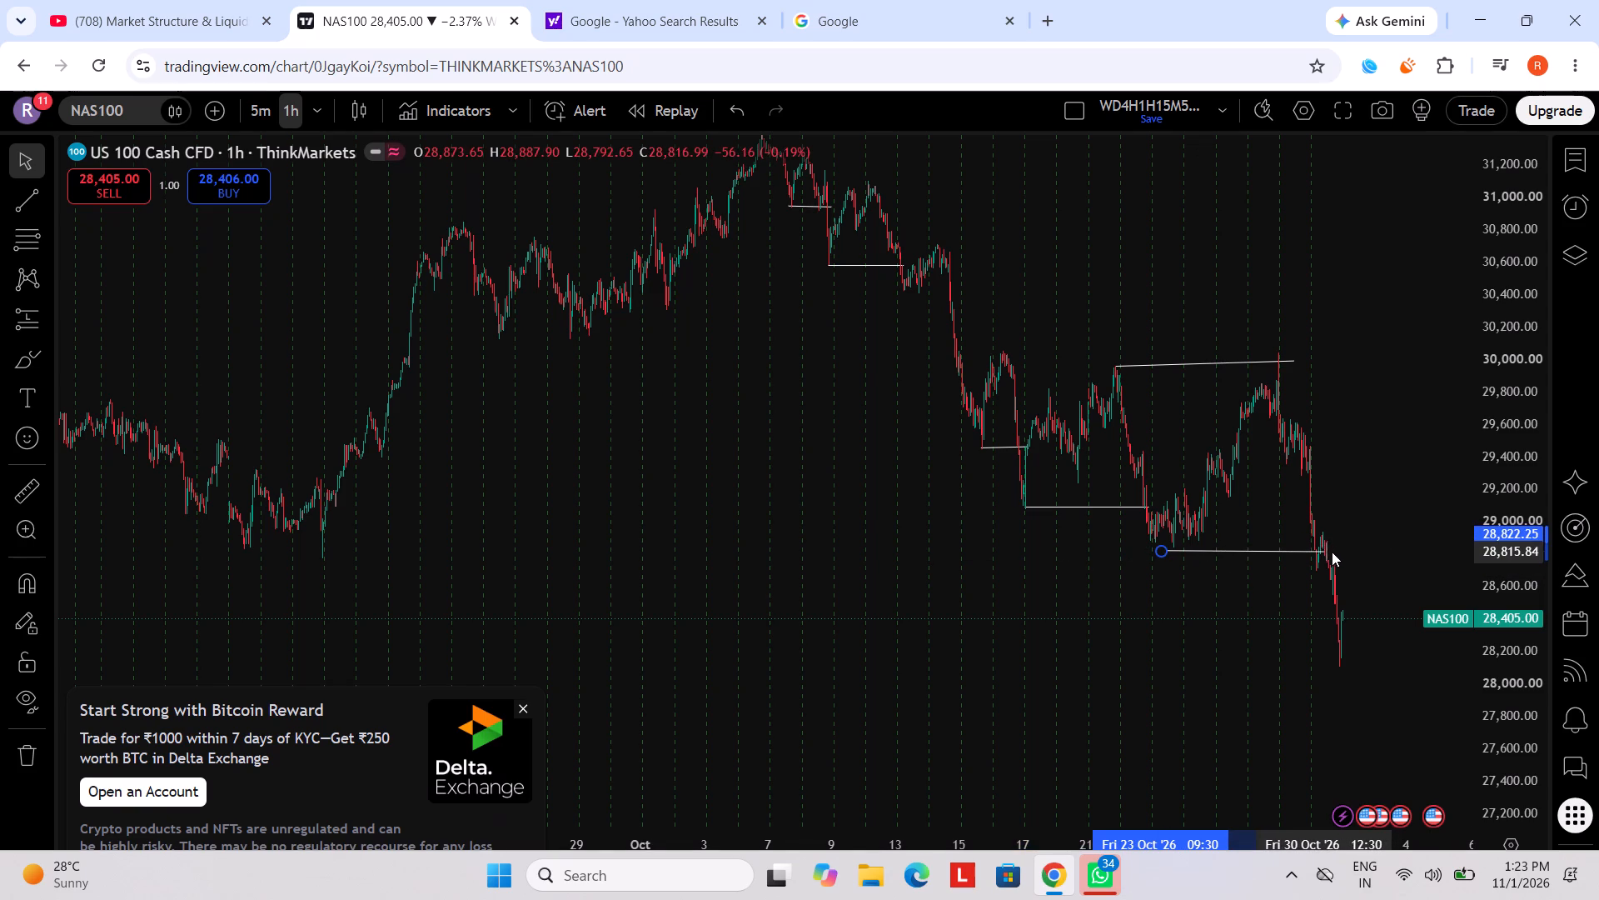
pyautogui.moveTo(1332, 552); pyautogui.dragTo(1337, 552)
pyautogui.click(1337, 552)
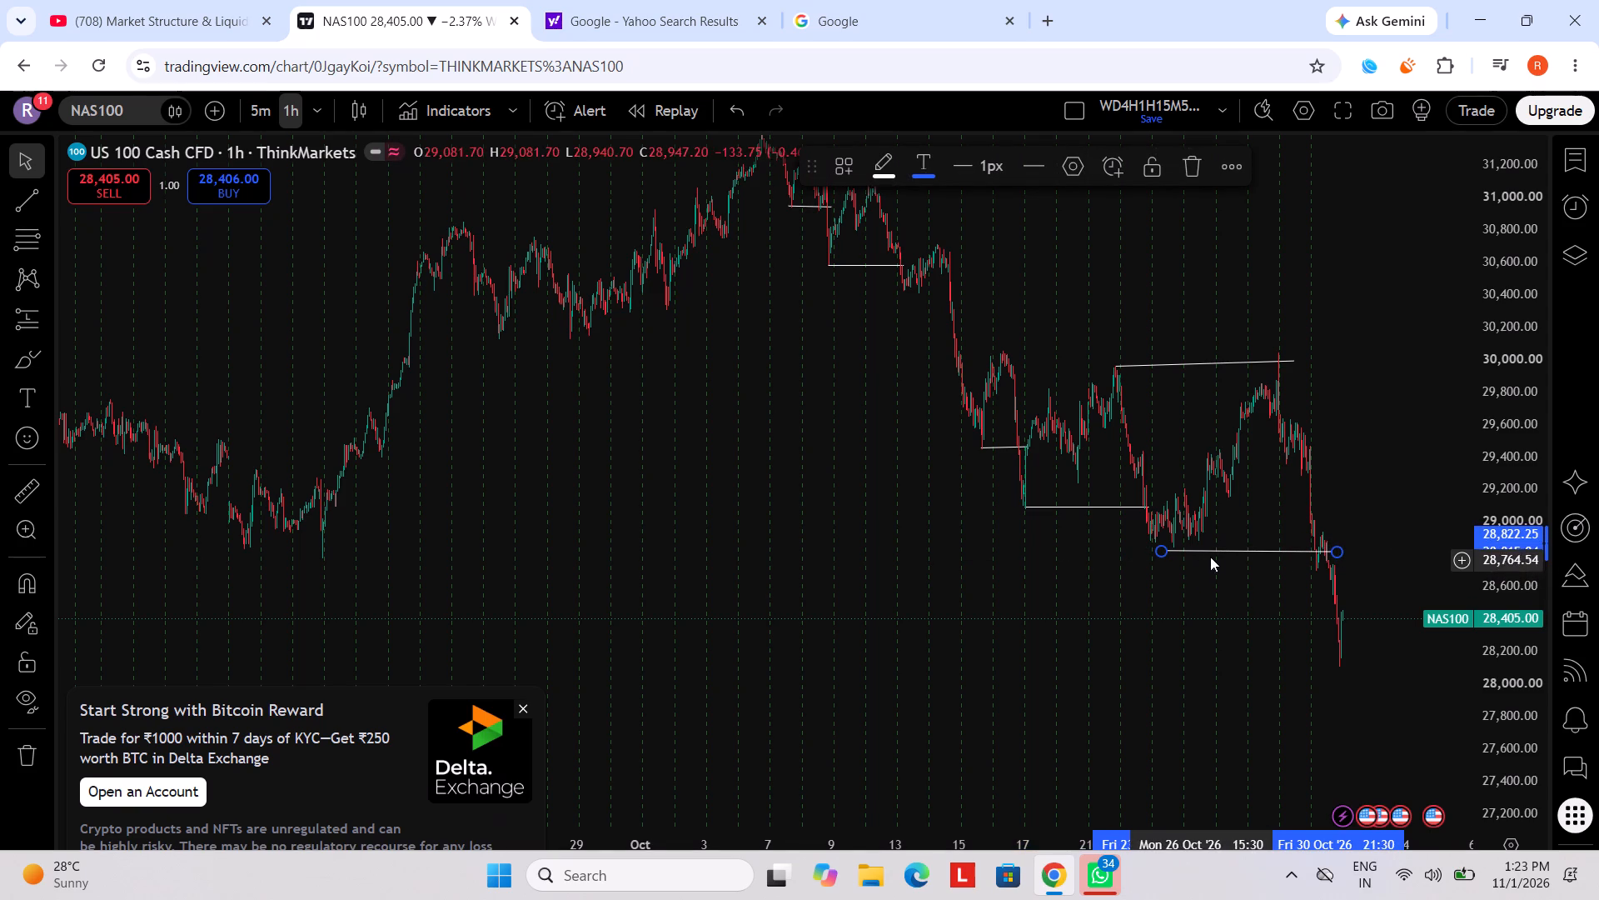
# Shift the whole lower trend line up onto the 23 October swing low, starting at about 28,848 and ending on 30 October, 17:30.
pyautogui.click(1227, 550)
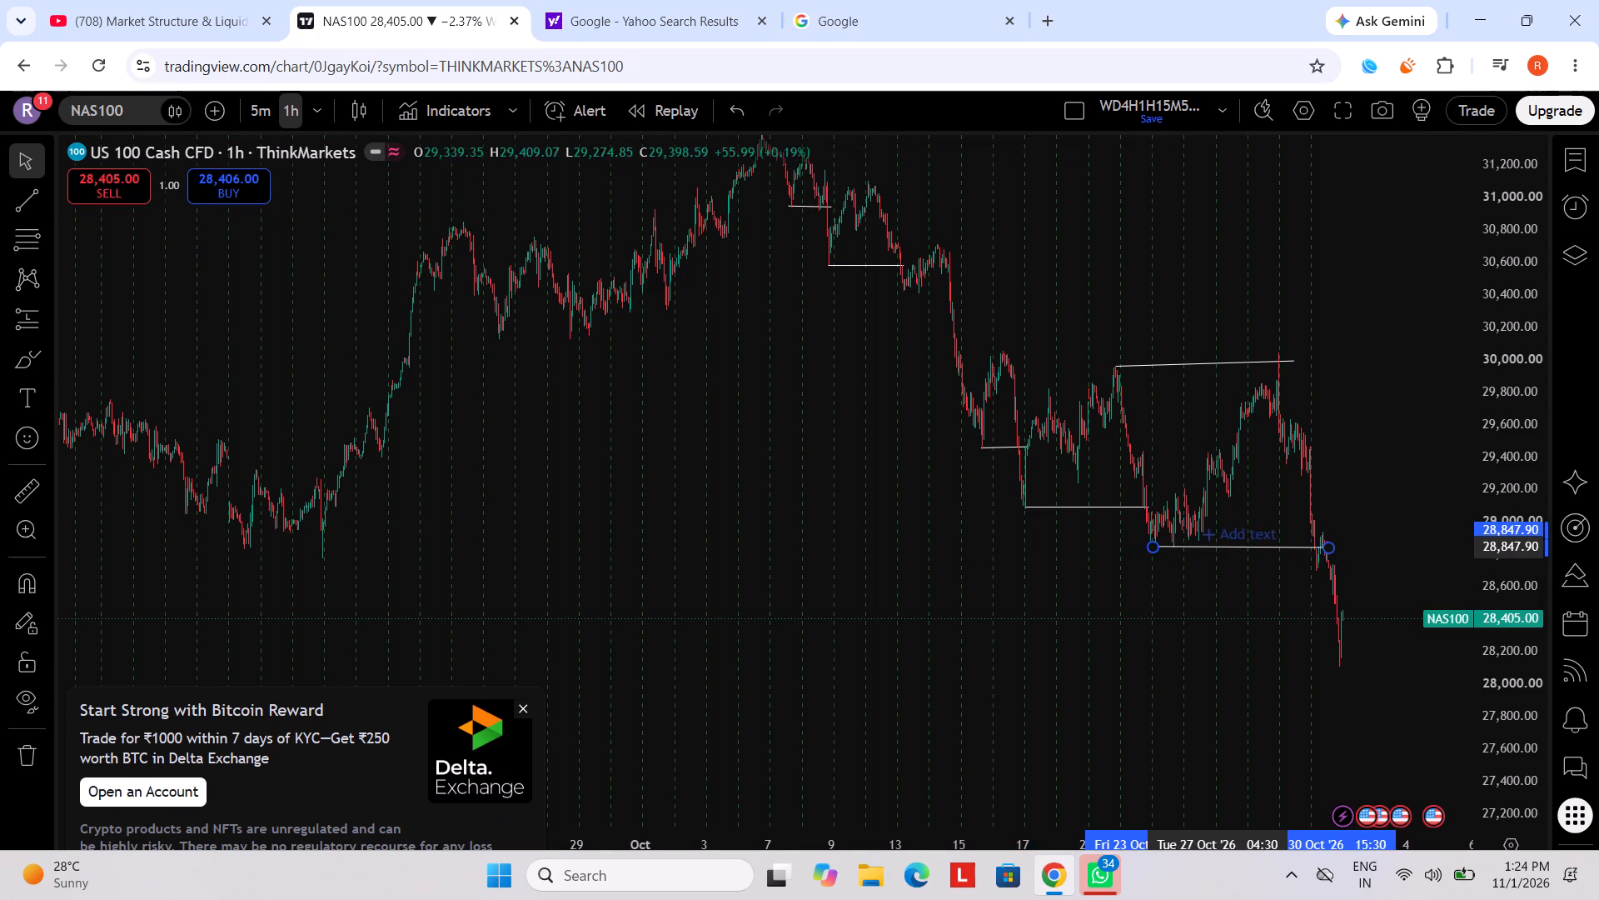
# Lower the later end of the 21 October swing-high line on 29 October so the line is level at about 29,957.
pyautogui.scroll(8, 1263, 611)
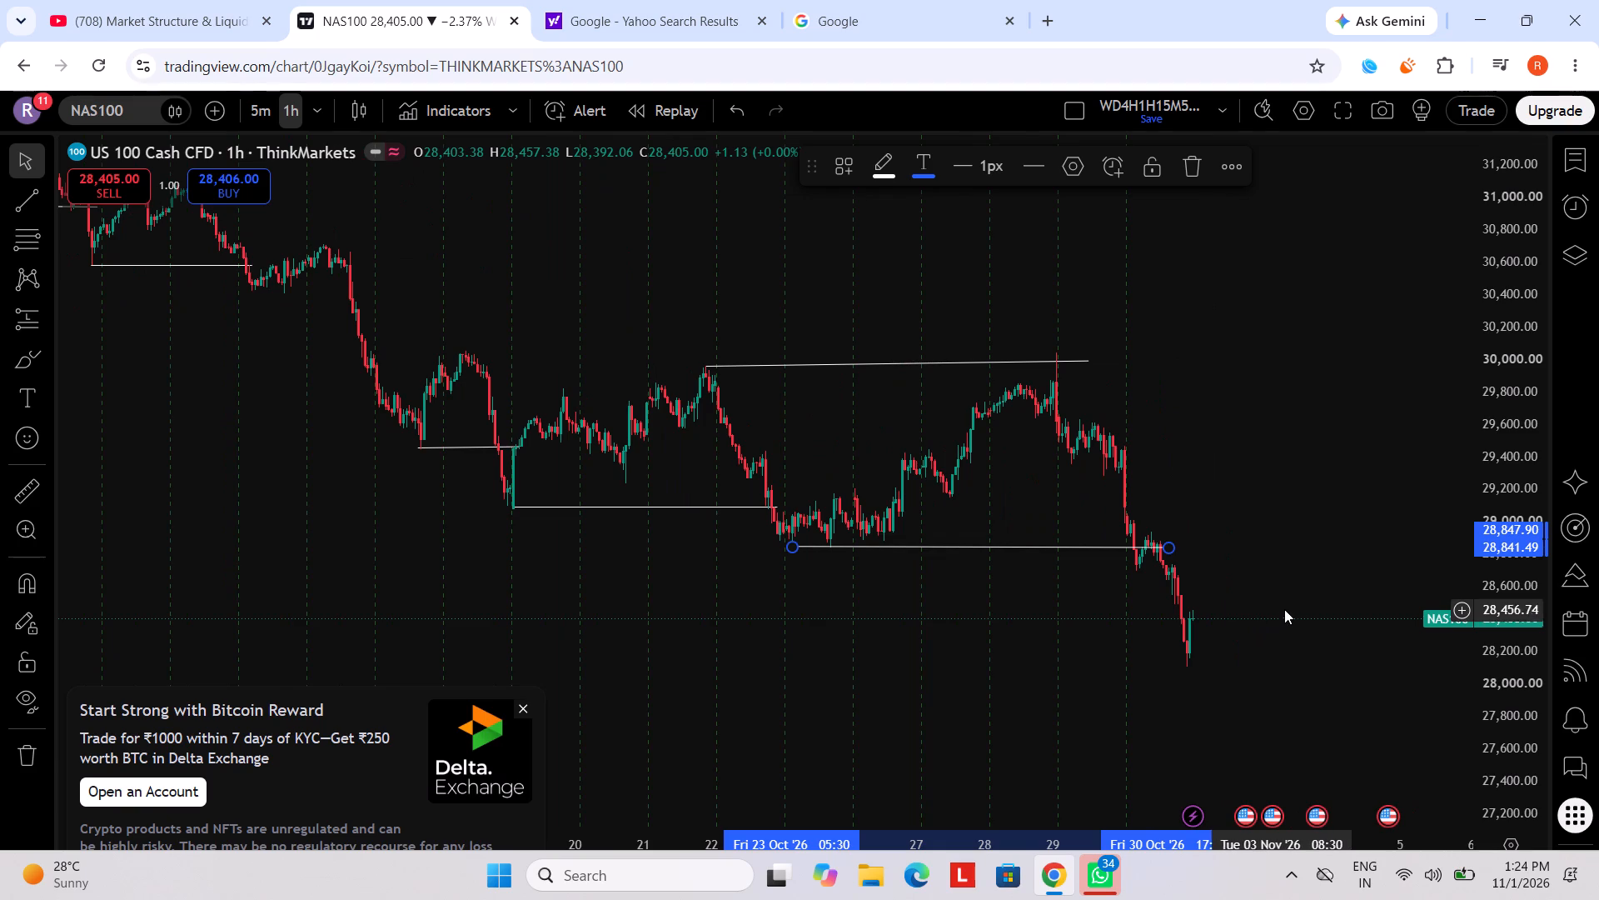
pyautogui.scroll(-6, 924, 624)
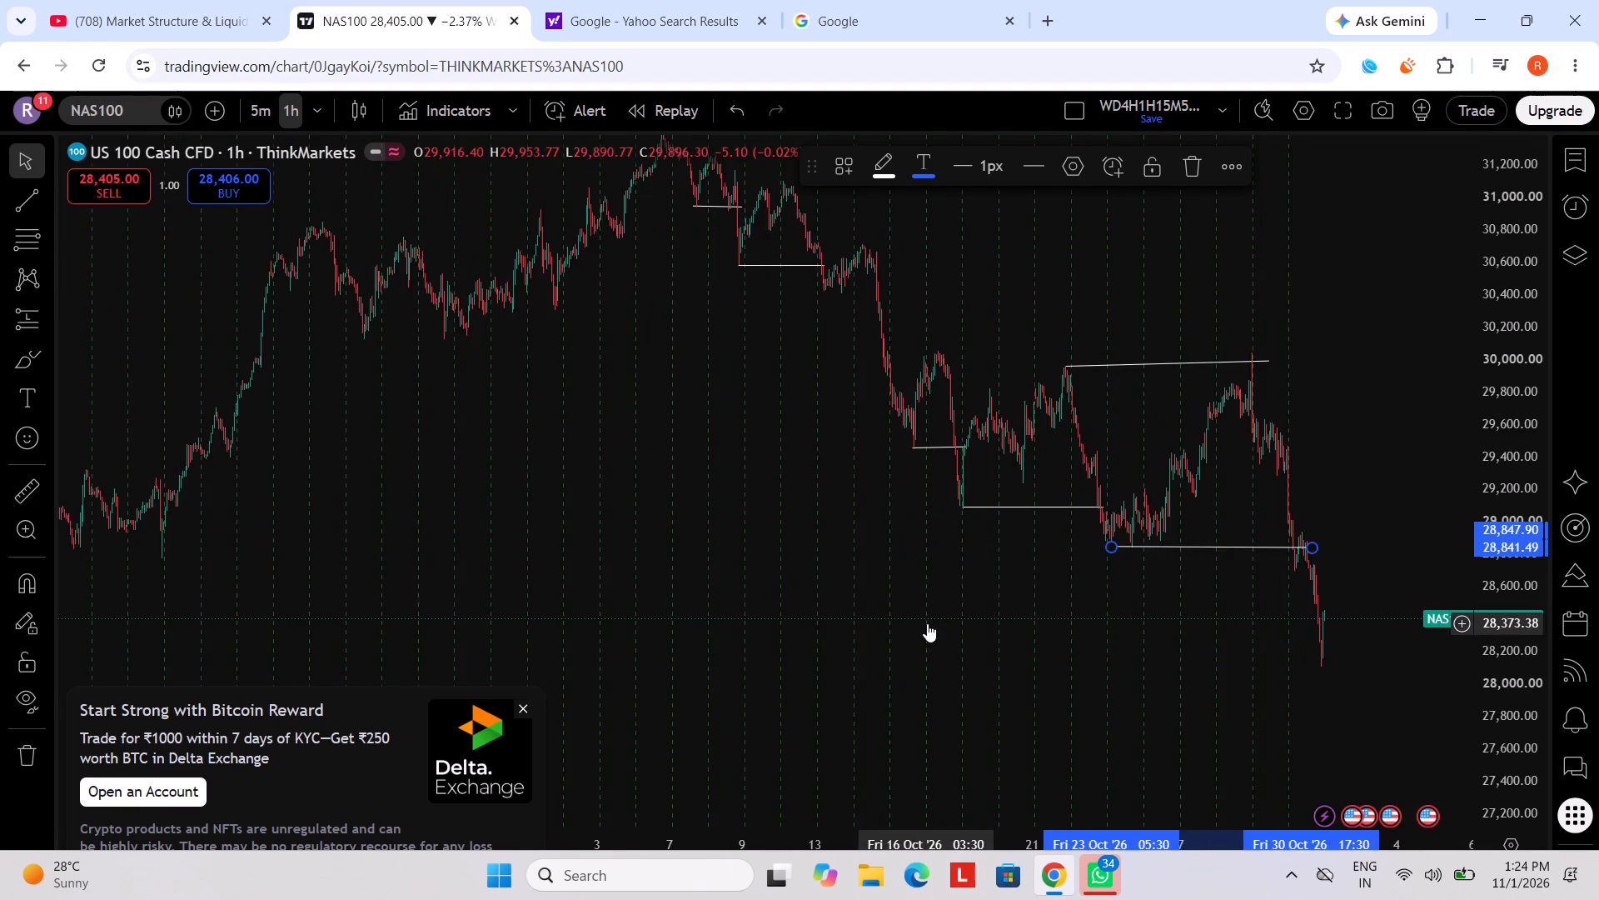
pyautogui.scroll(-3, 927, 623)
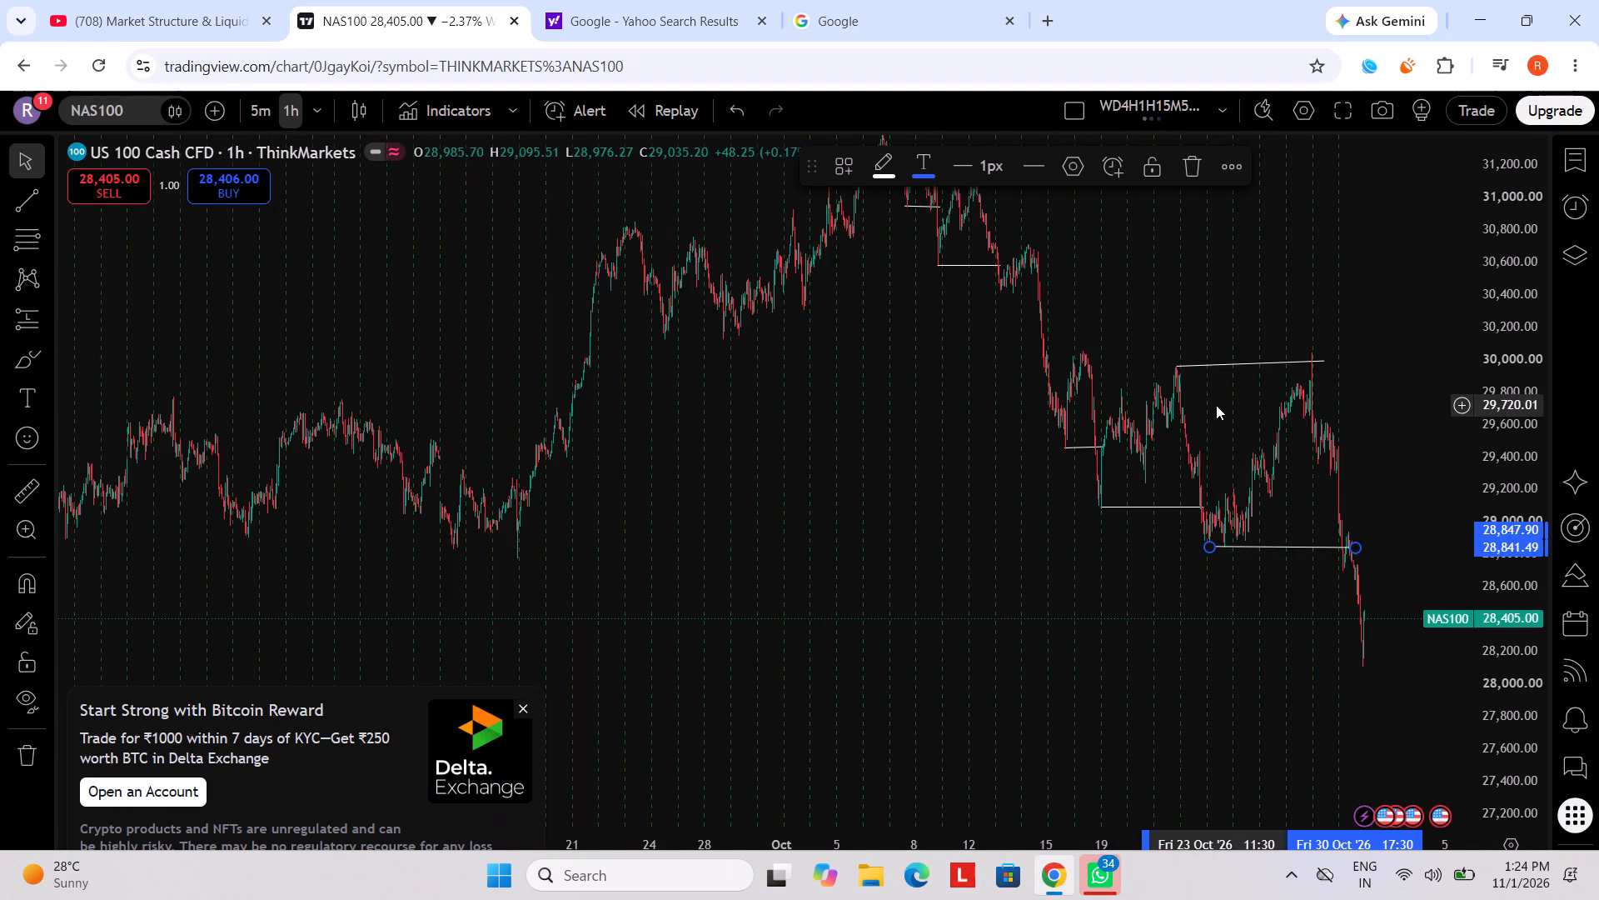
pyautogui.scroll(4, 1415, 517)
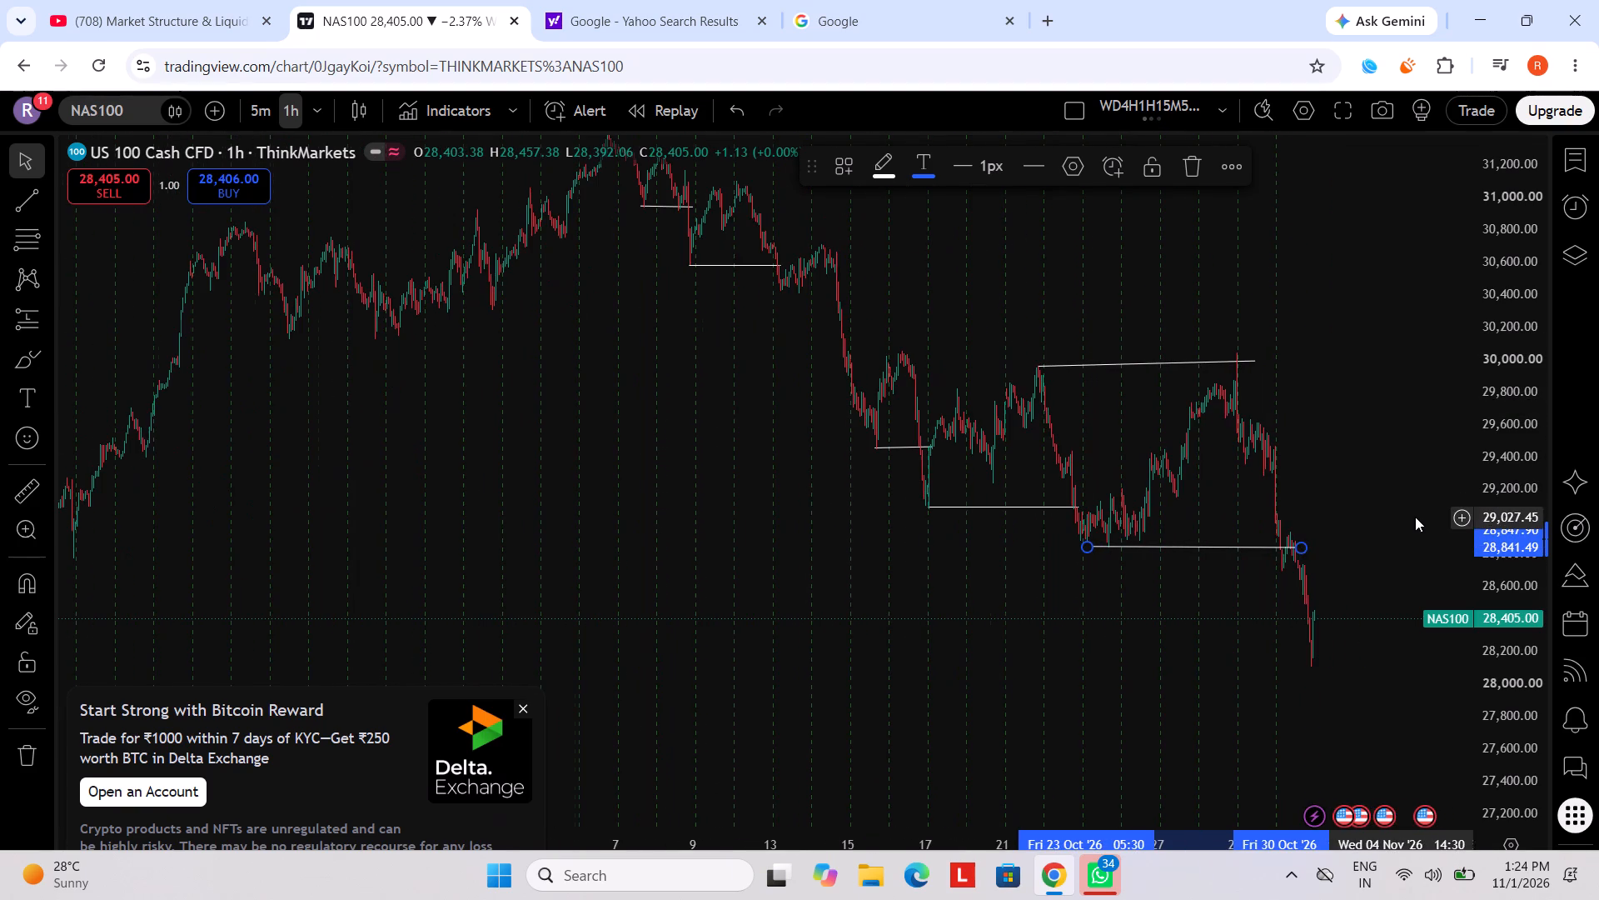
pyautogui.click(1256, 357)
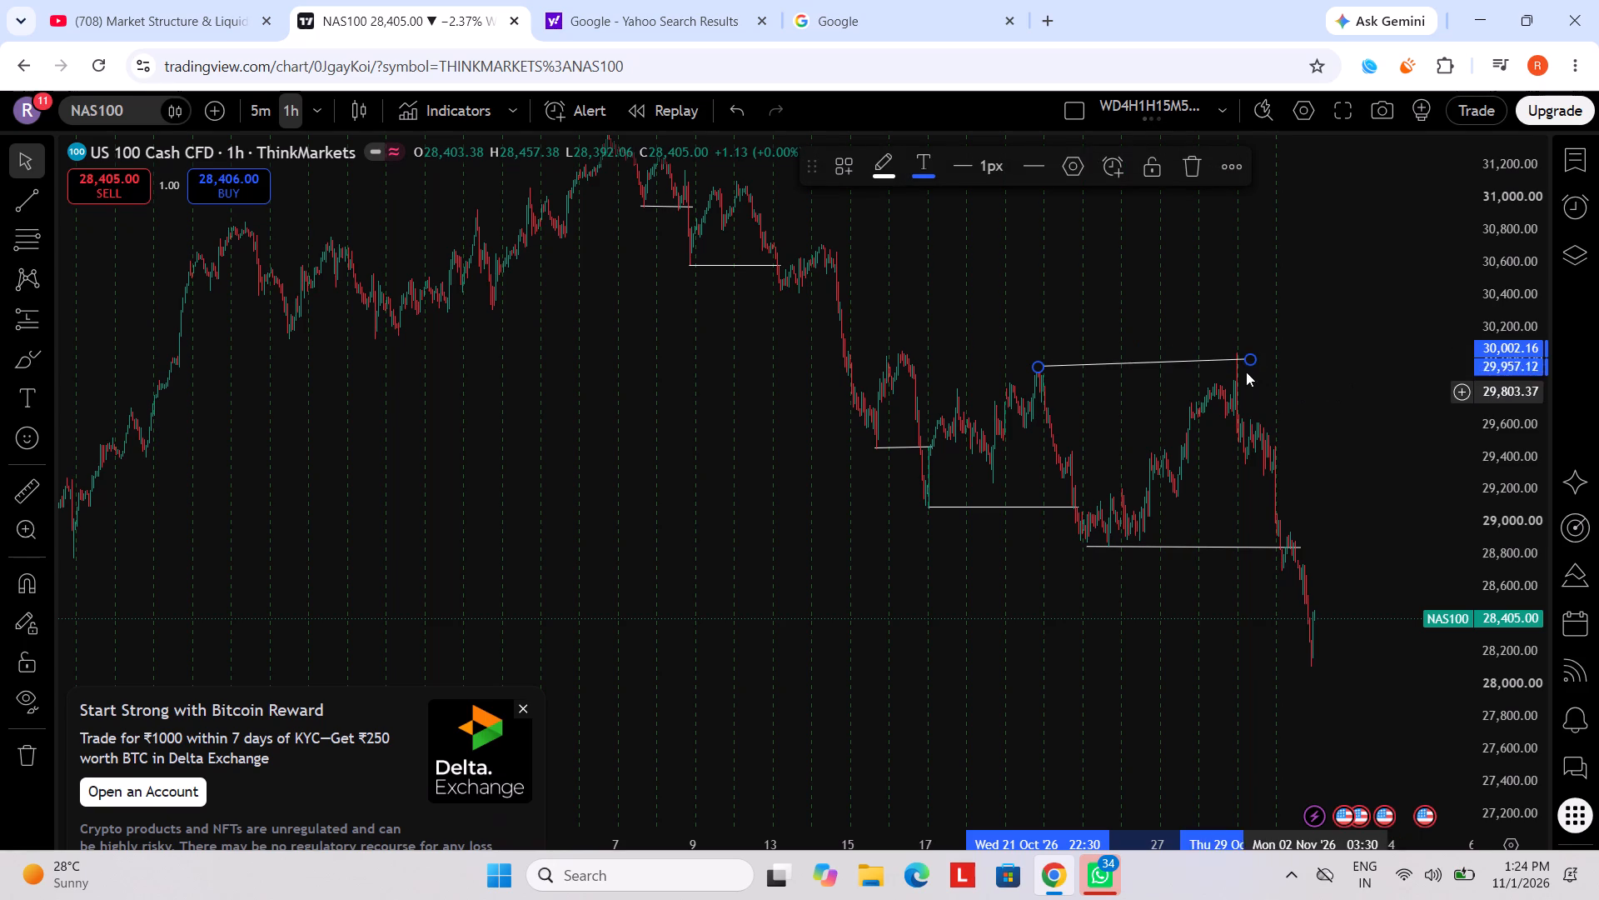
pyautogui.click(1251, 354)
pyautogui.moveTo(1251, 360); pyautogui.dragTo(1252, 369)
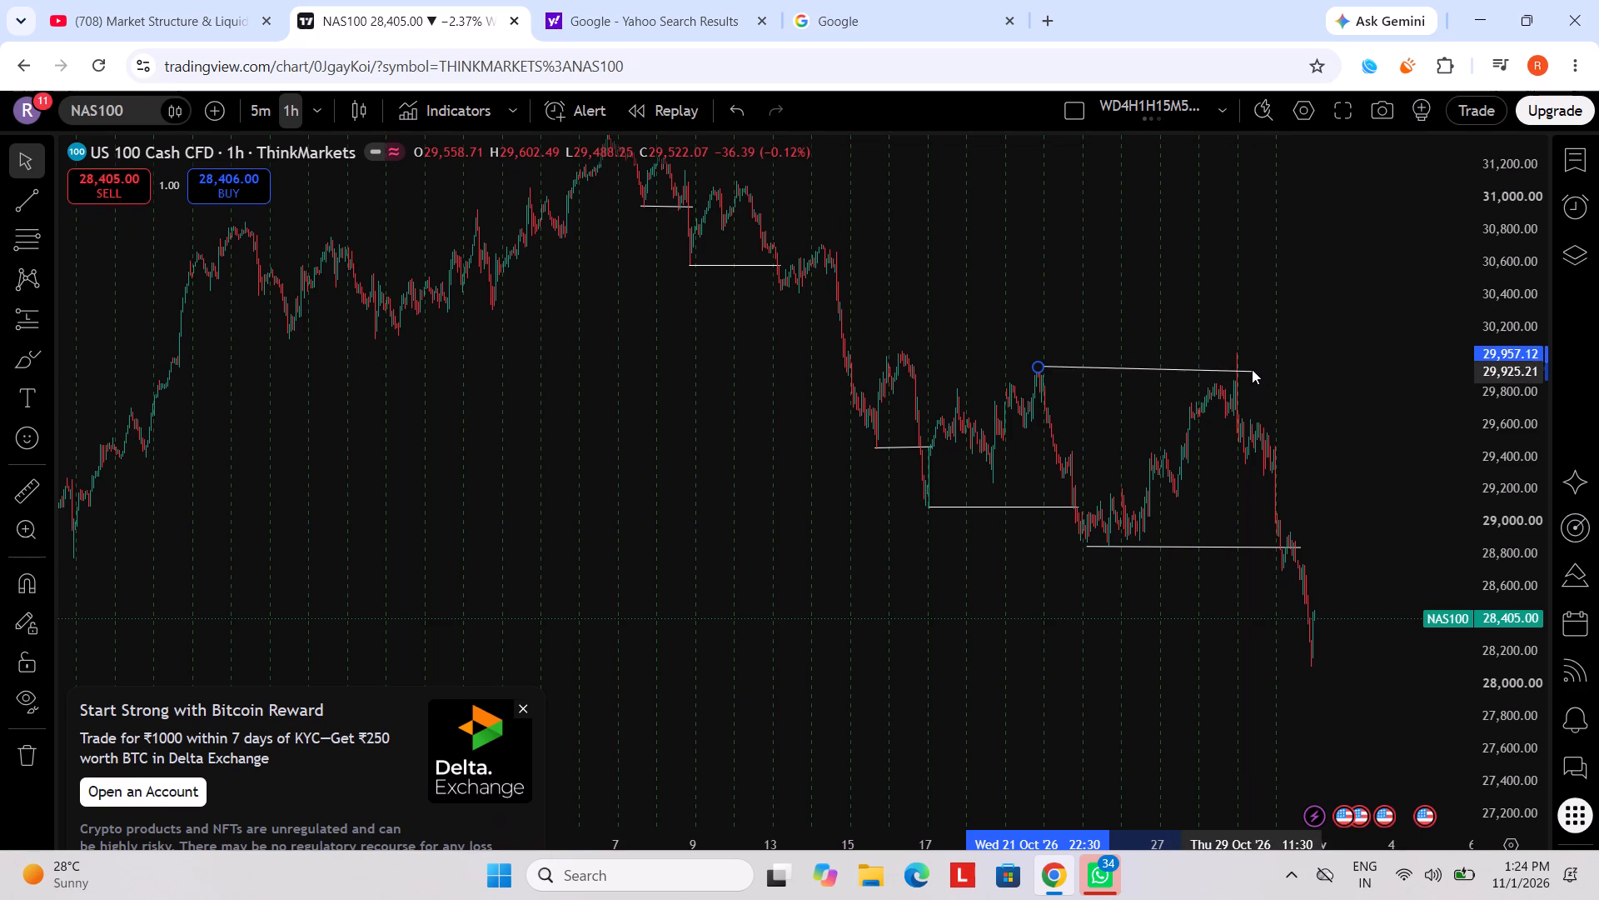
pyautogui.moveTo(1252, 369); pyautogui.dragTo(1252, 368)
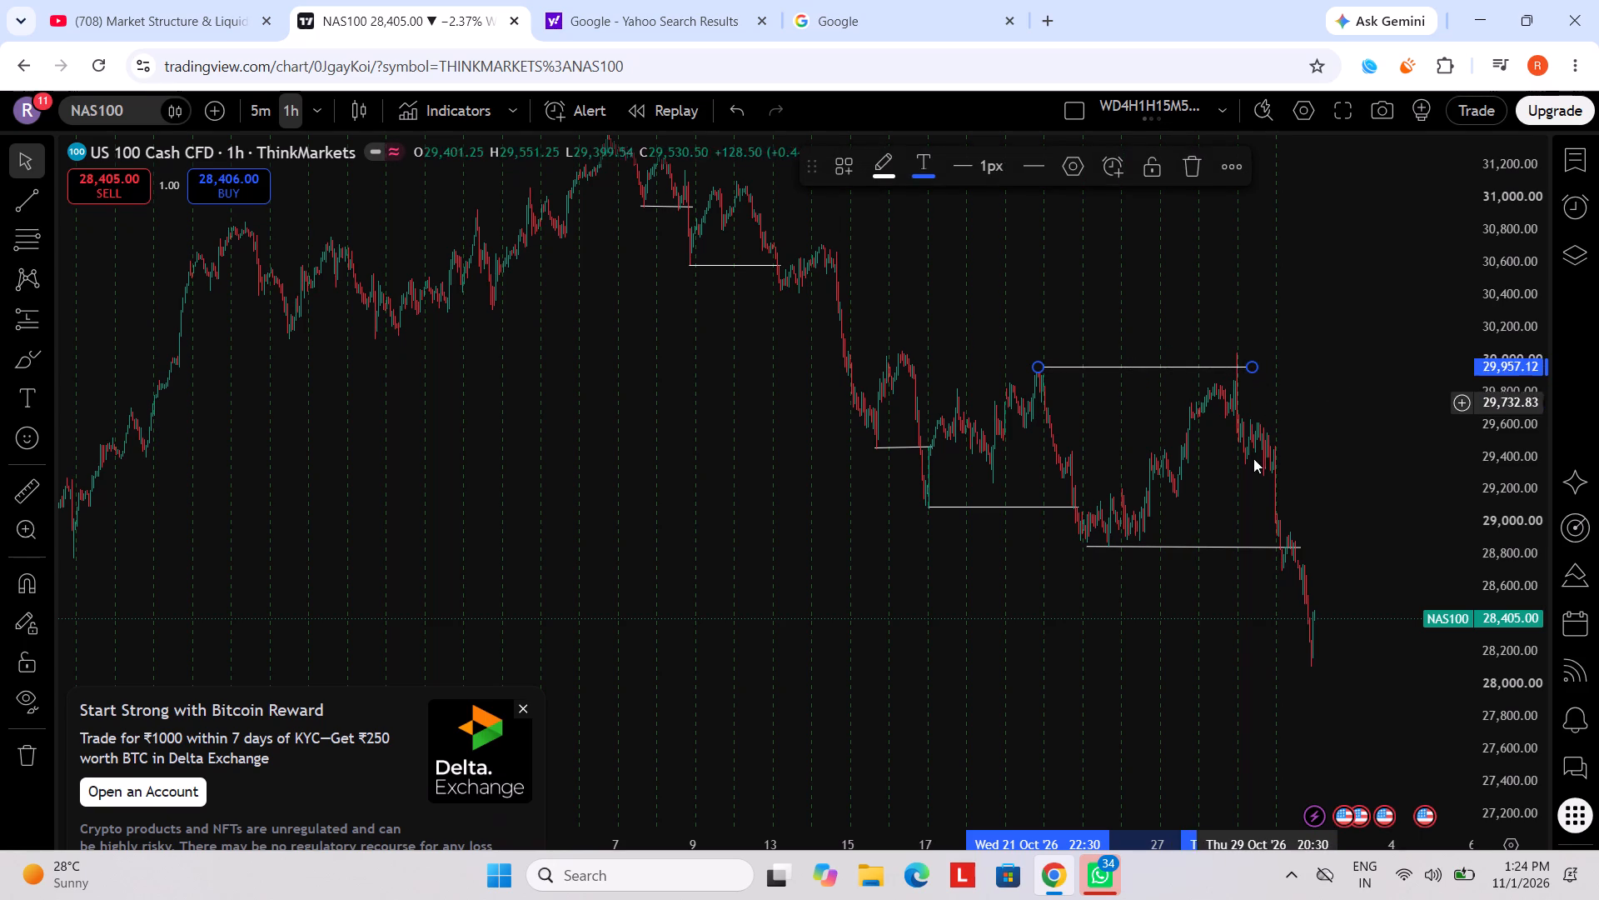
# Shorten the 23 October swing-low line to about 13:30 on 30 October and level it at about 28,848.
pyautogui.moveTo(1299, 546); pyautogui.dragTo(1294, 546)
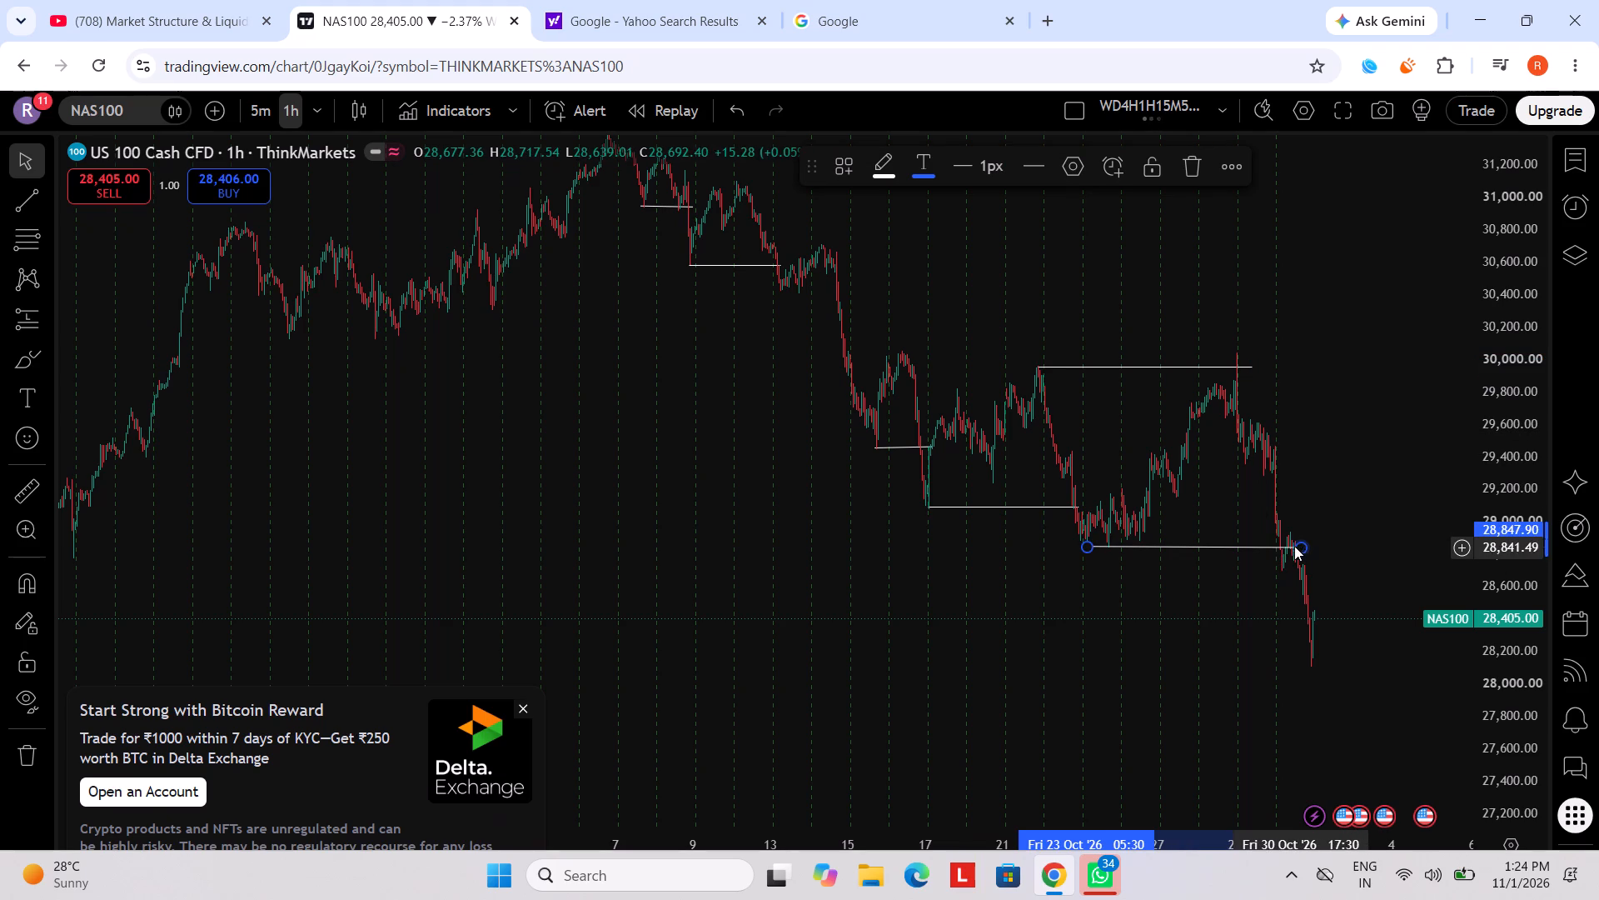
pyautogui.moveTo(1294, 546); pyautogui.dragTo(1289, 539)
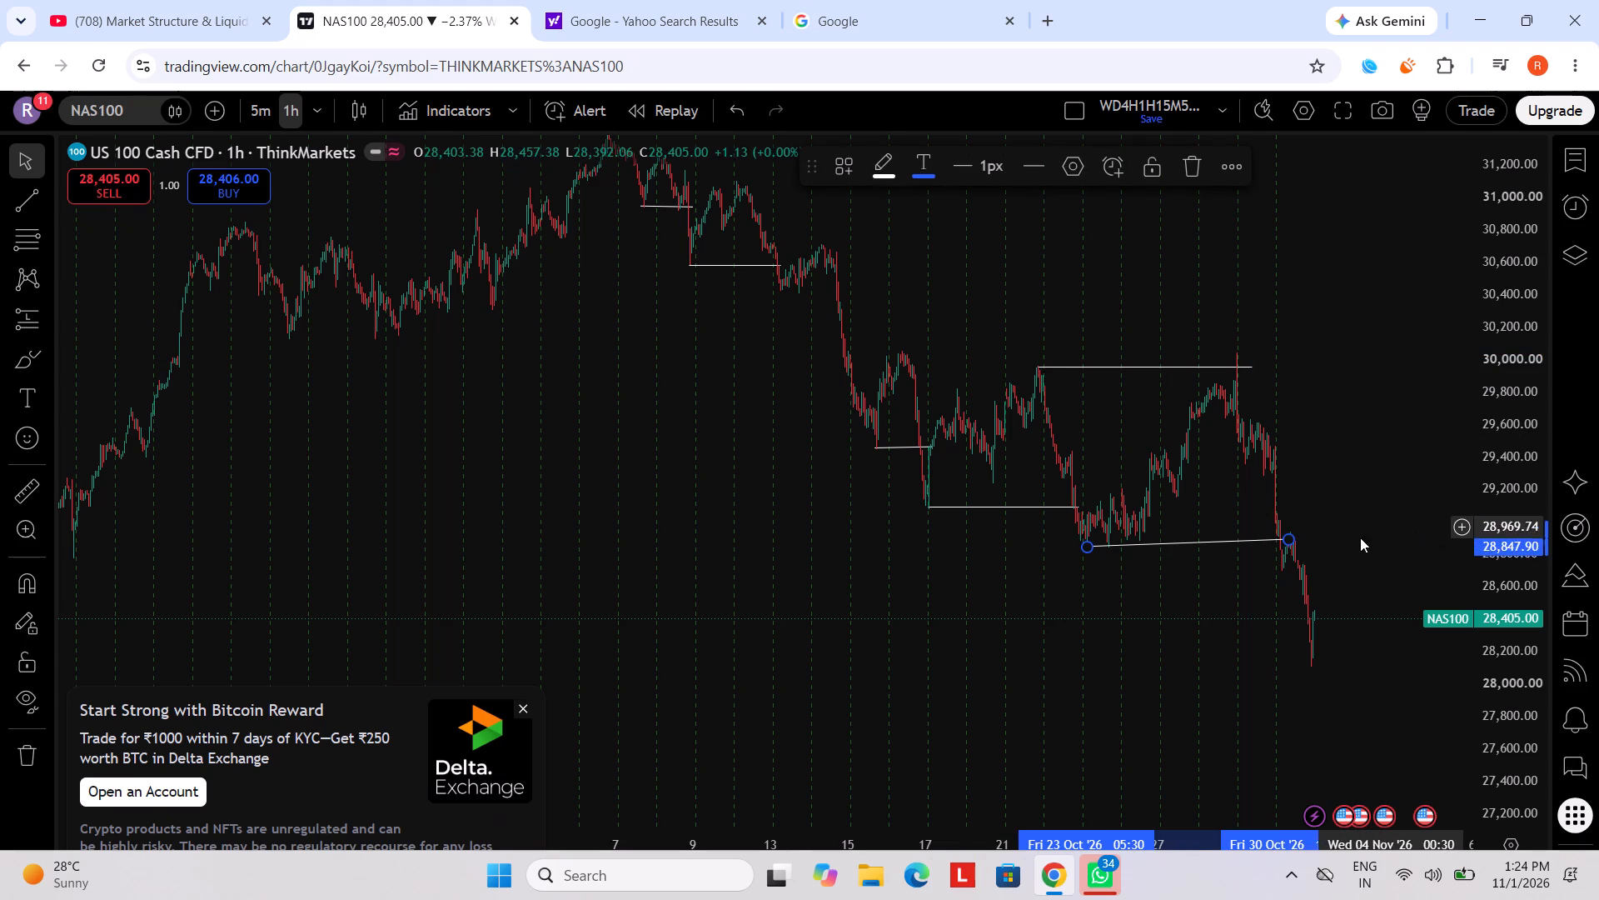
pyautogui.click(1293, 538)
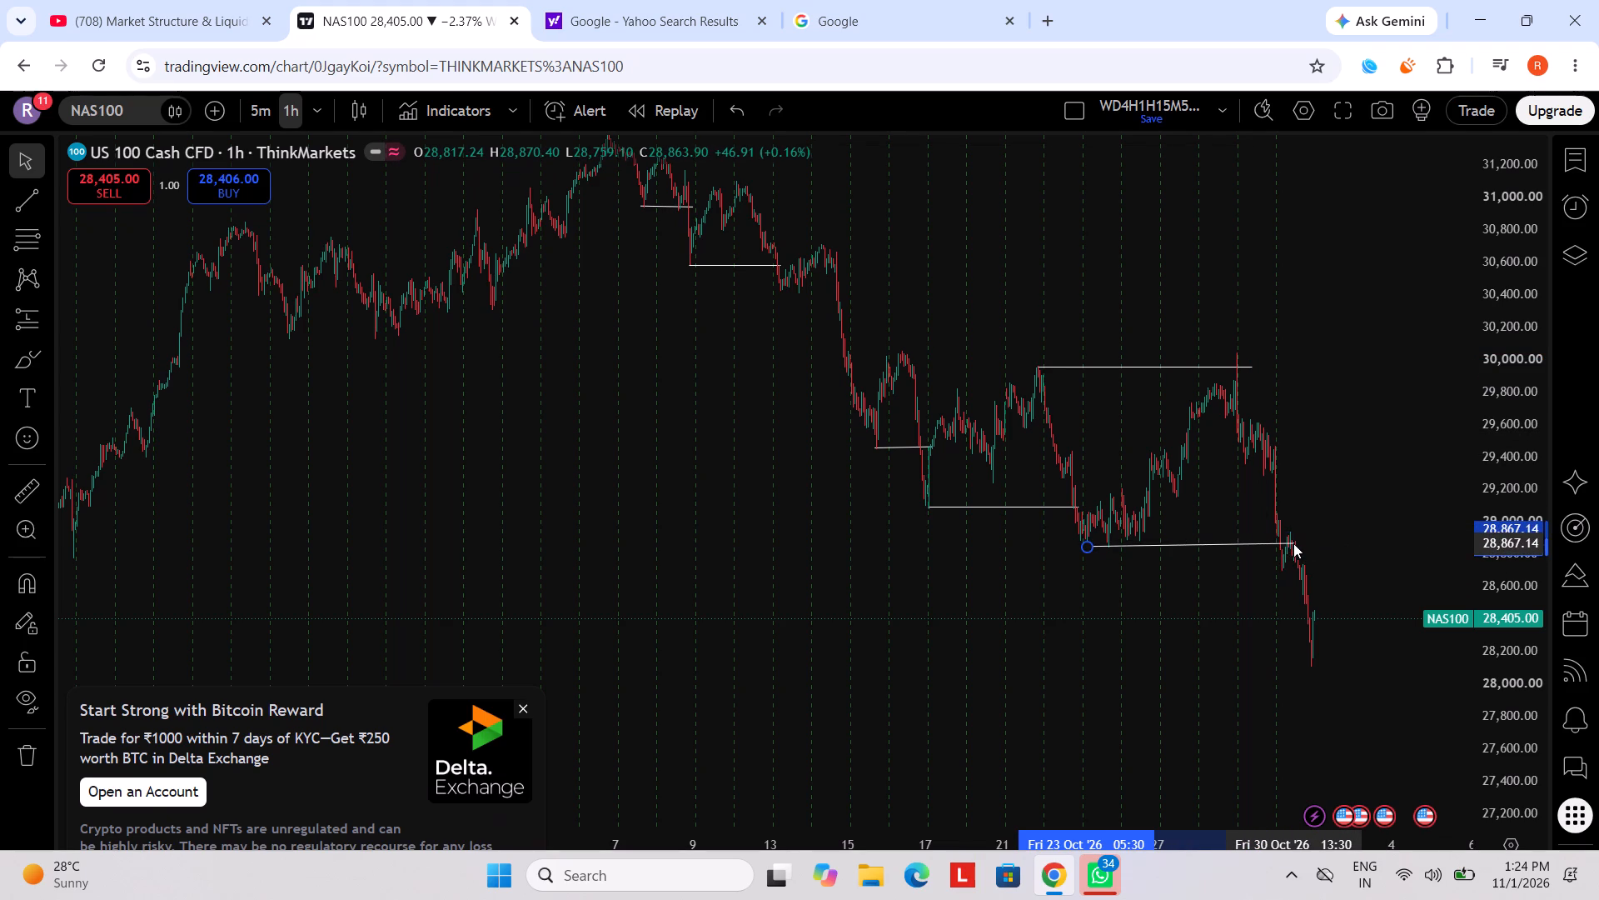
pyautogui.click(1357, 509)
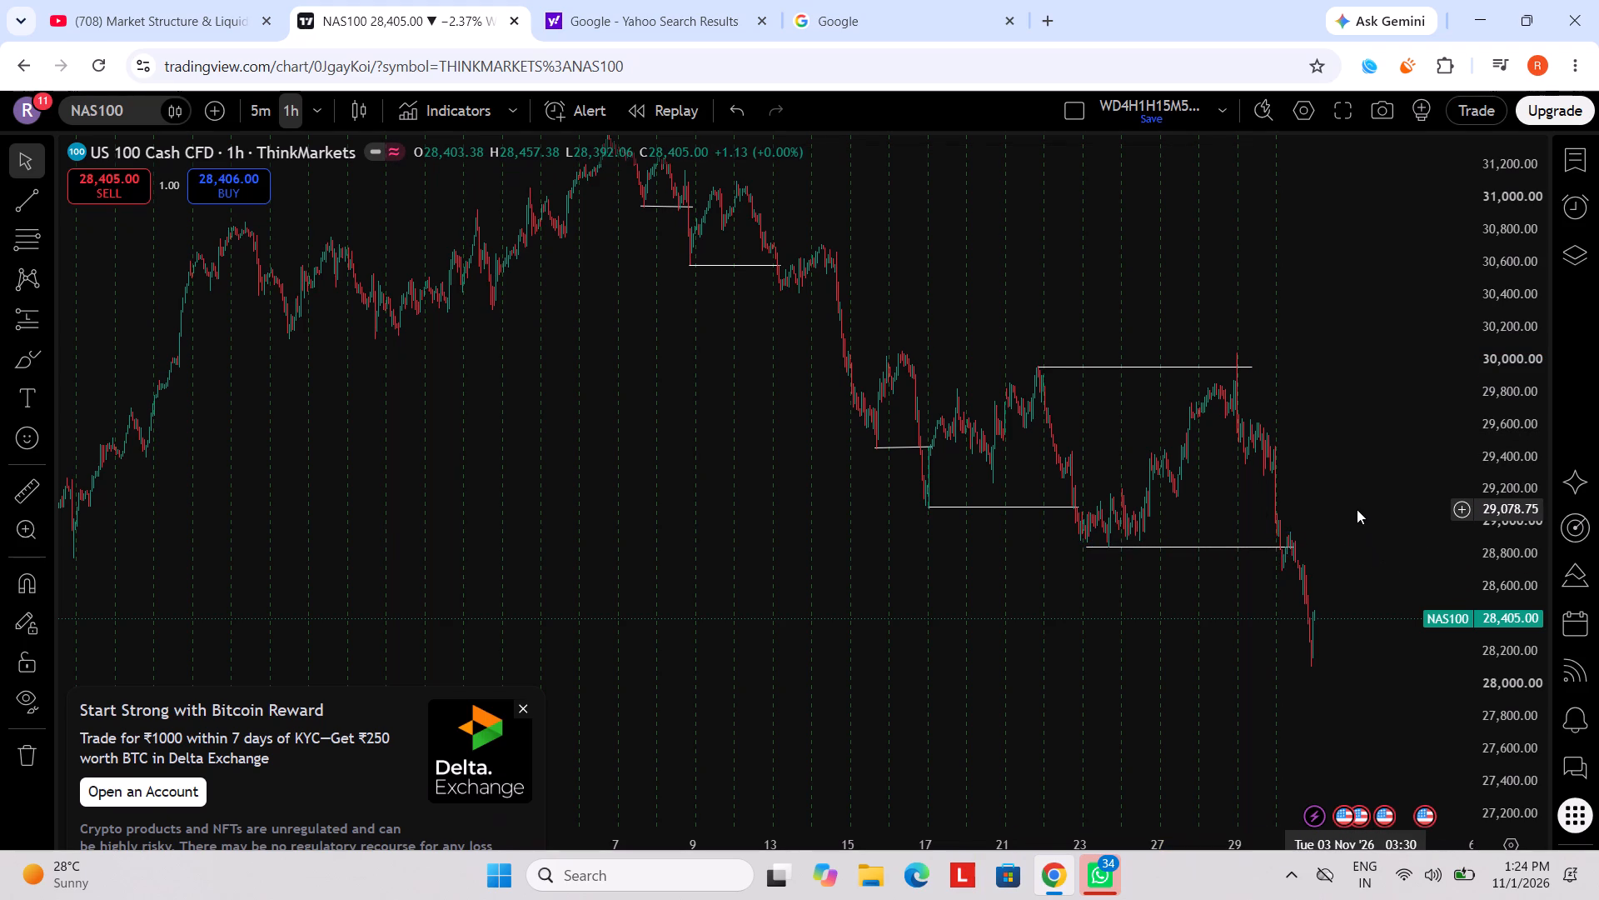
# Extend the later end of the 23 October swing-low line past the latest candles to 2 November, 21:30, at about 28,861.
pyautogui.scroll(8, 1357, 509)
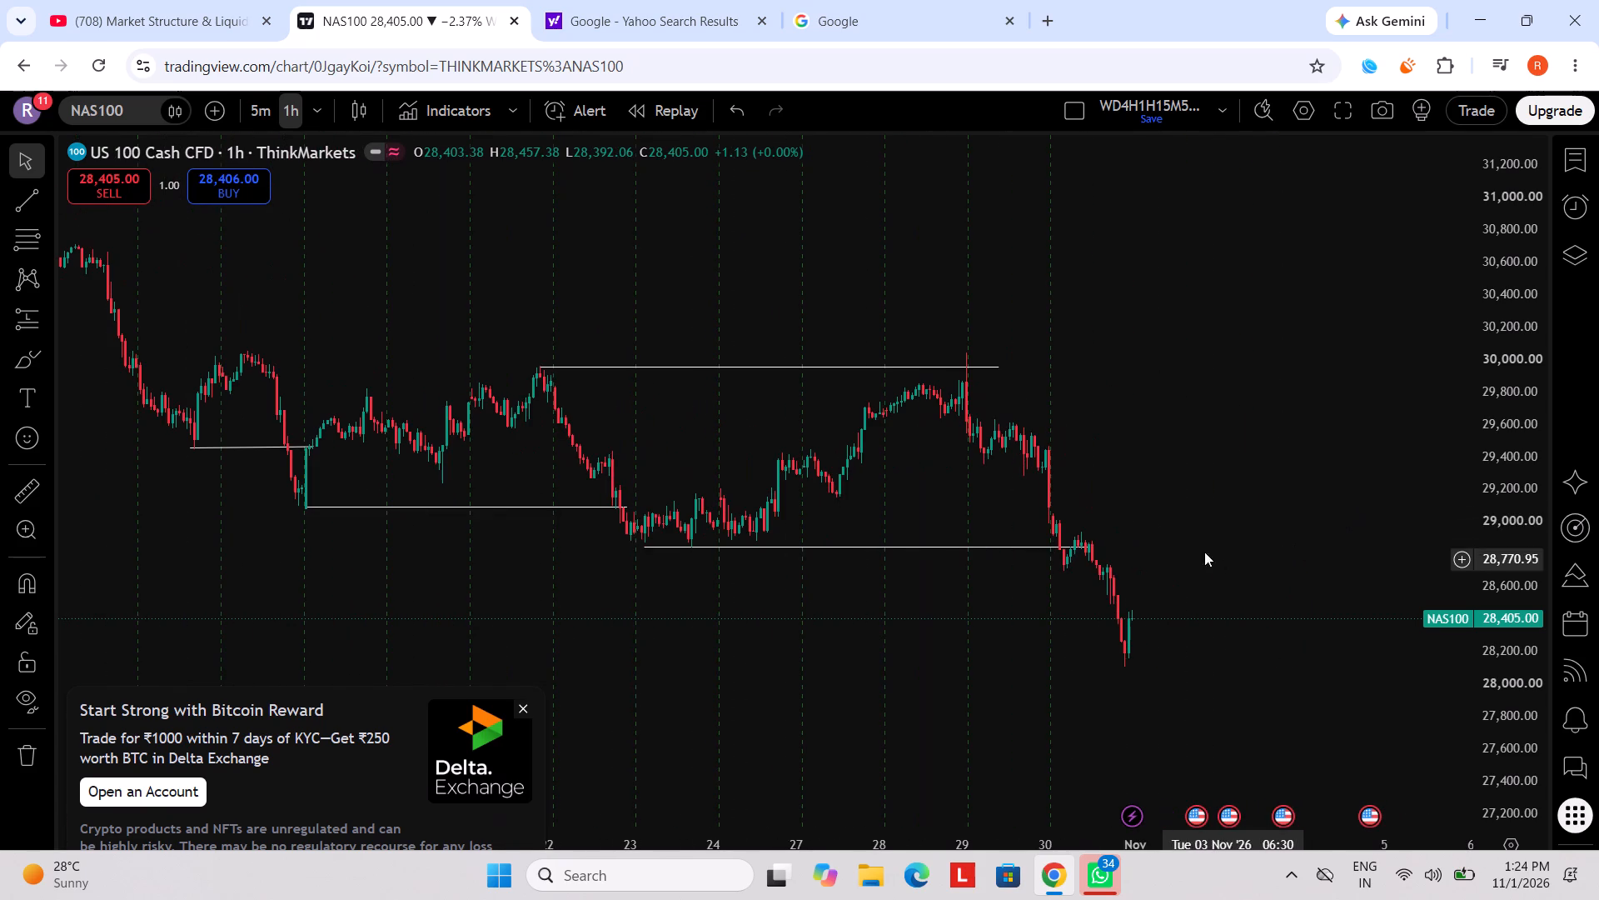
pyautogui.moveTo(1089, 545); pyautogui.dragTo(1284, 547)
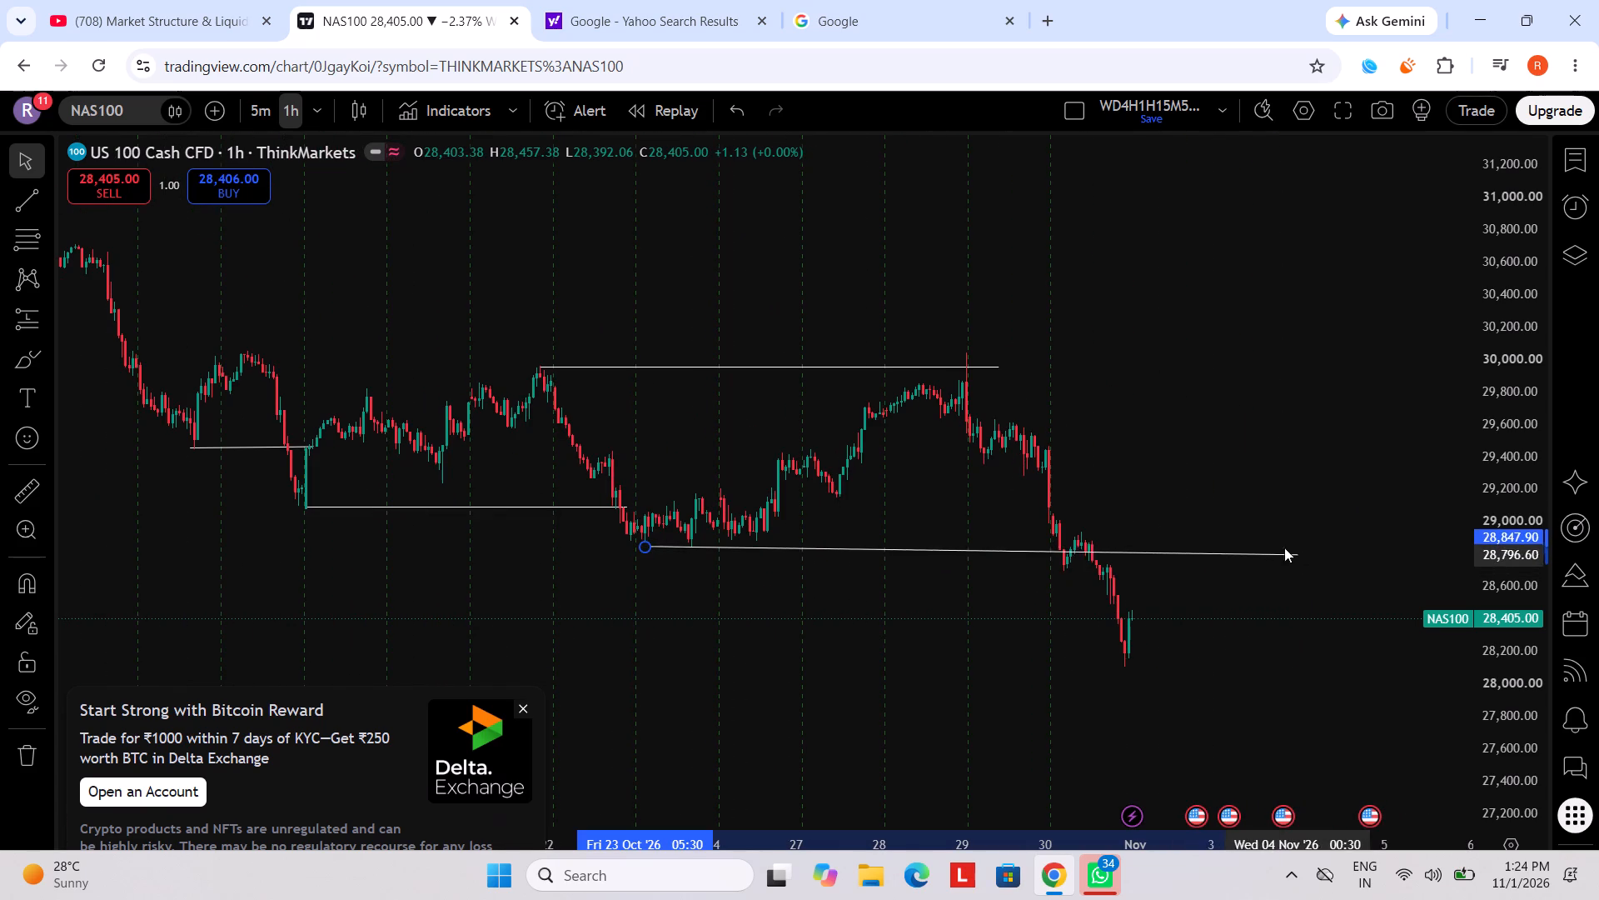
pyautogui.moveTo(1284, 547); pyautogui.dragTo(1135, 547)
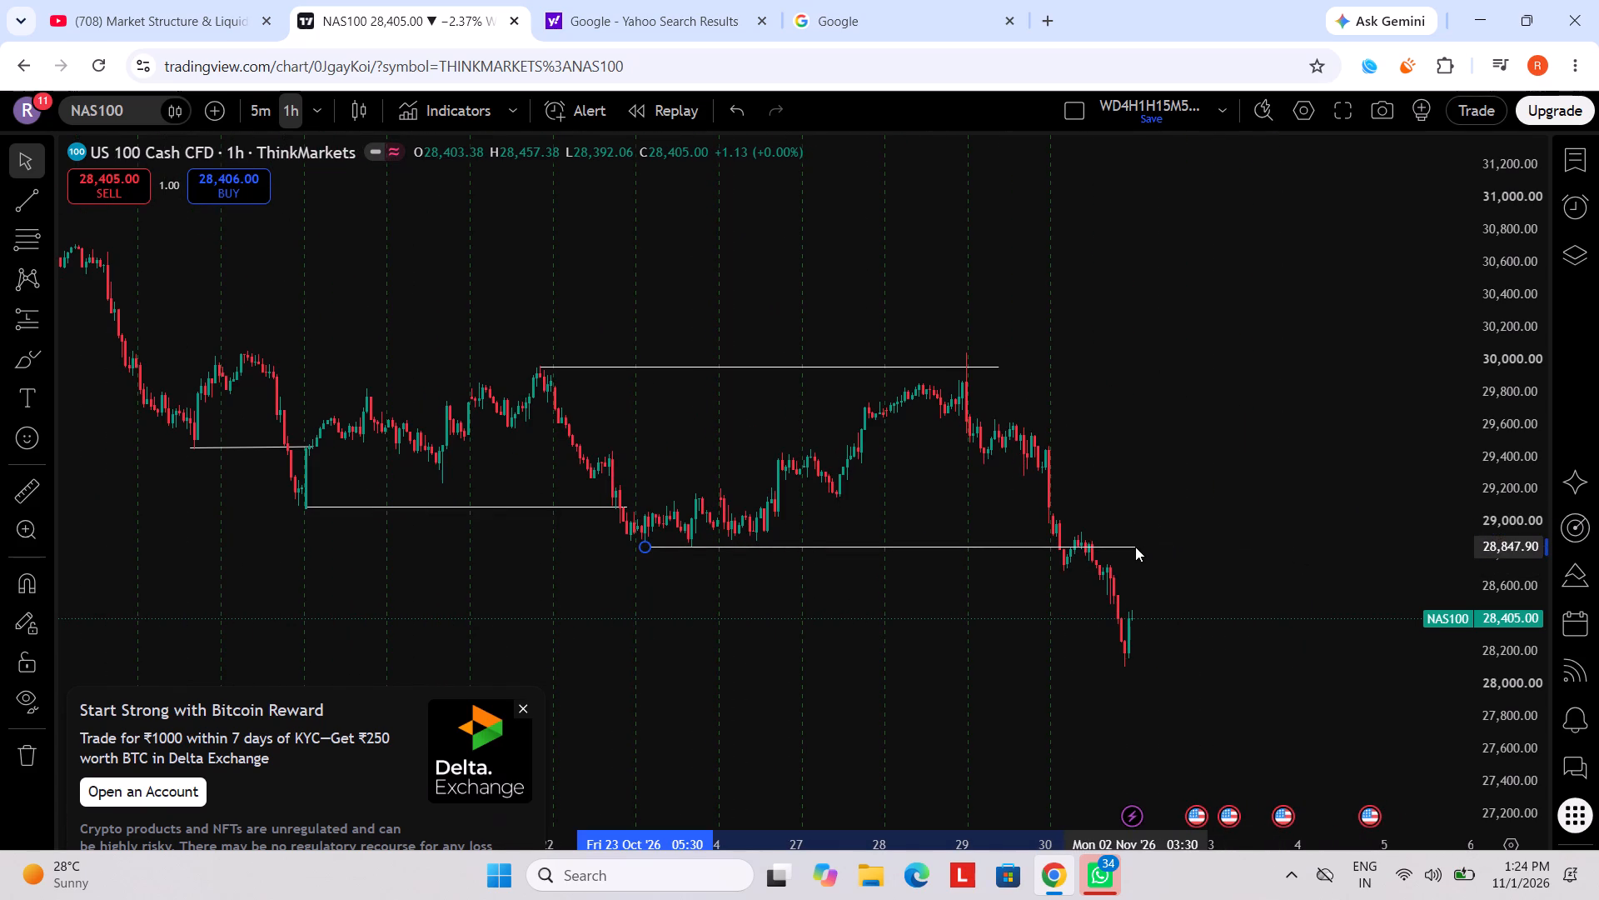
pyautogui.moveTo(1135, 547); pyautogui.dragTo(1217, 554)
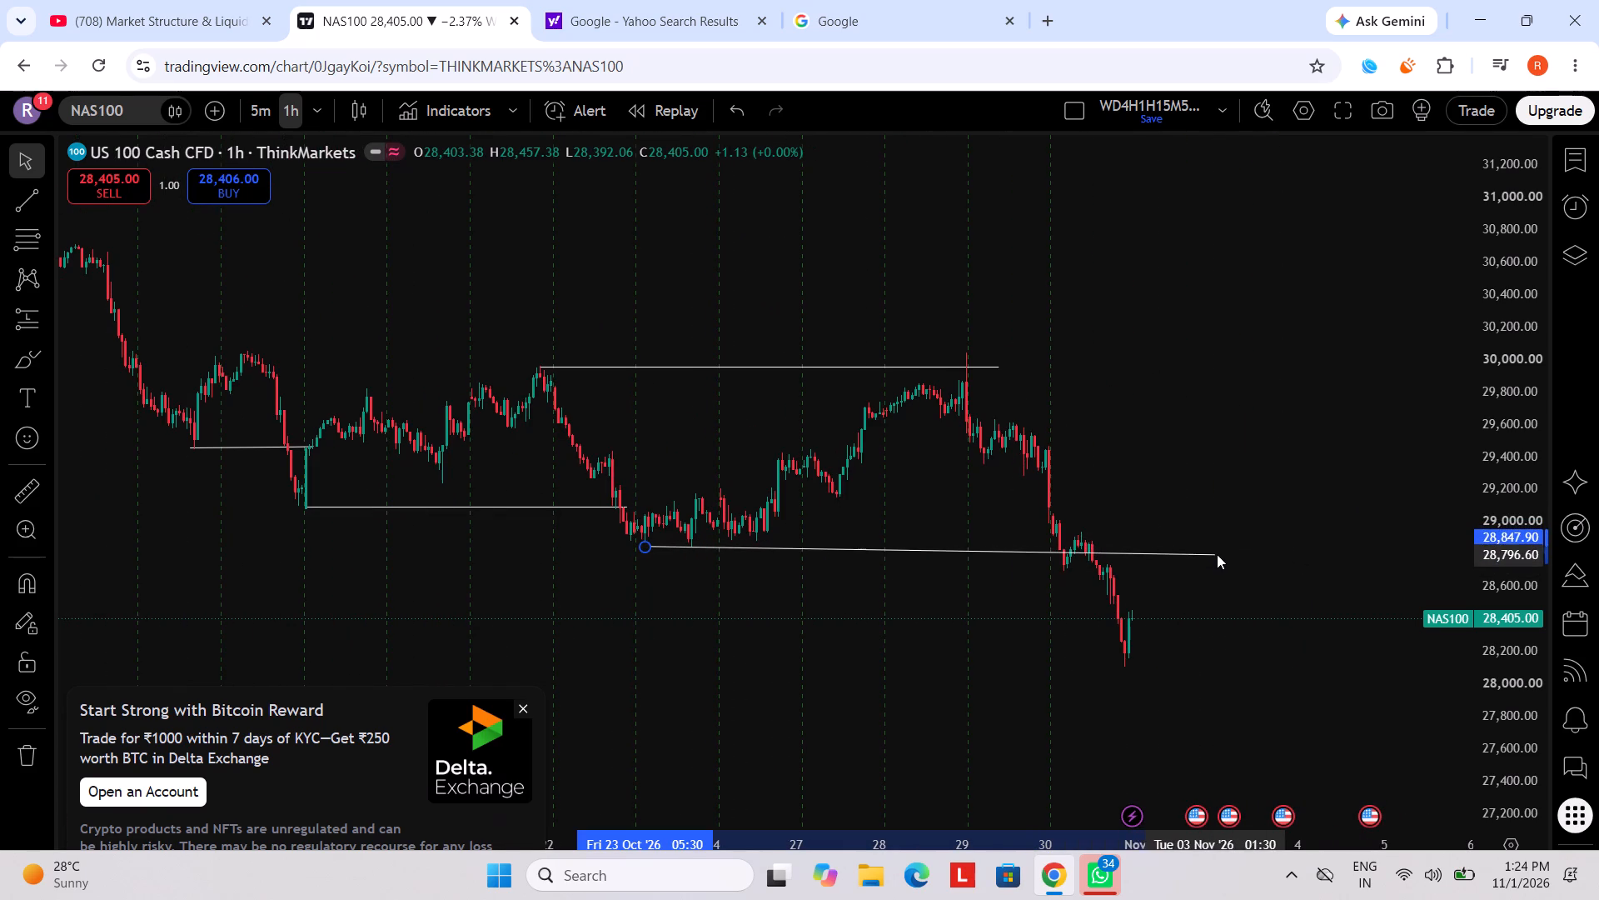
pyautogui.moveTo(1217, 554); pyautogui.dragTo(1200, 544)
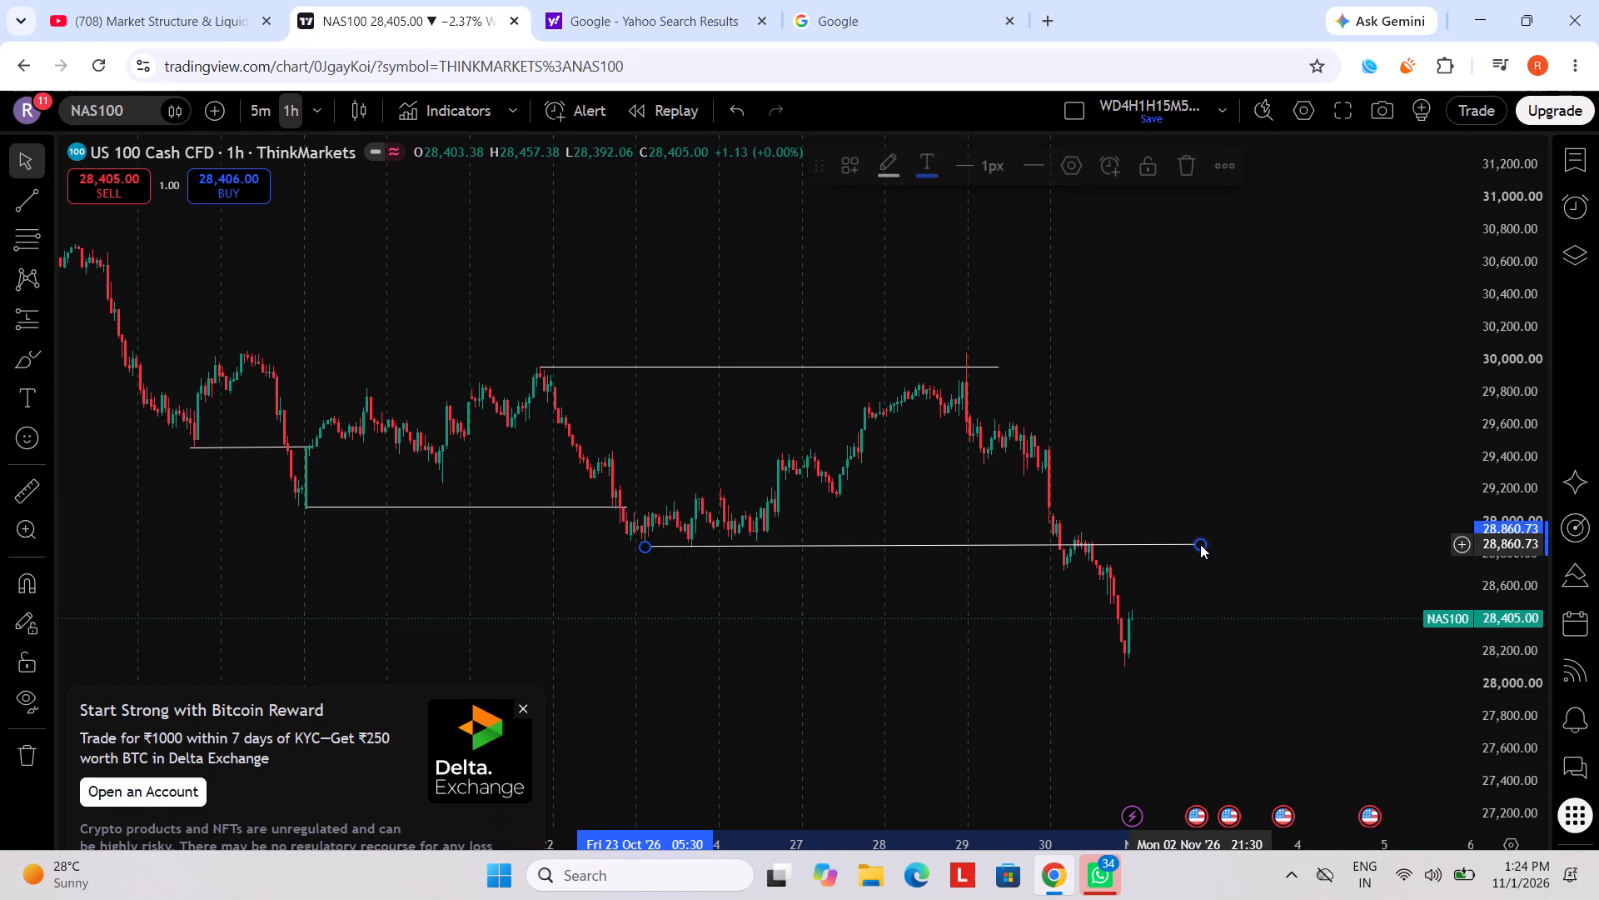
pyautogui.click(1200, 544)
# Examine the marked October highs and lows, and compare them with the wider price history back to July.
pyautogui.scroll(-6, 1271, 458)
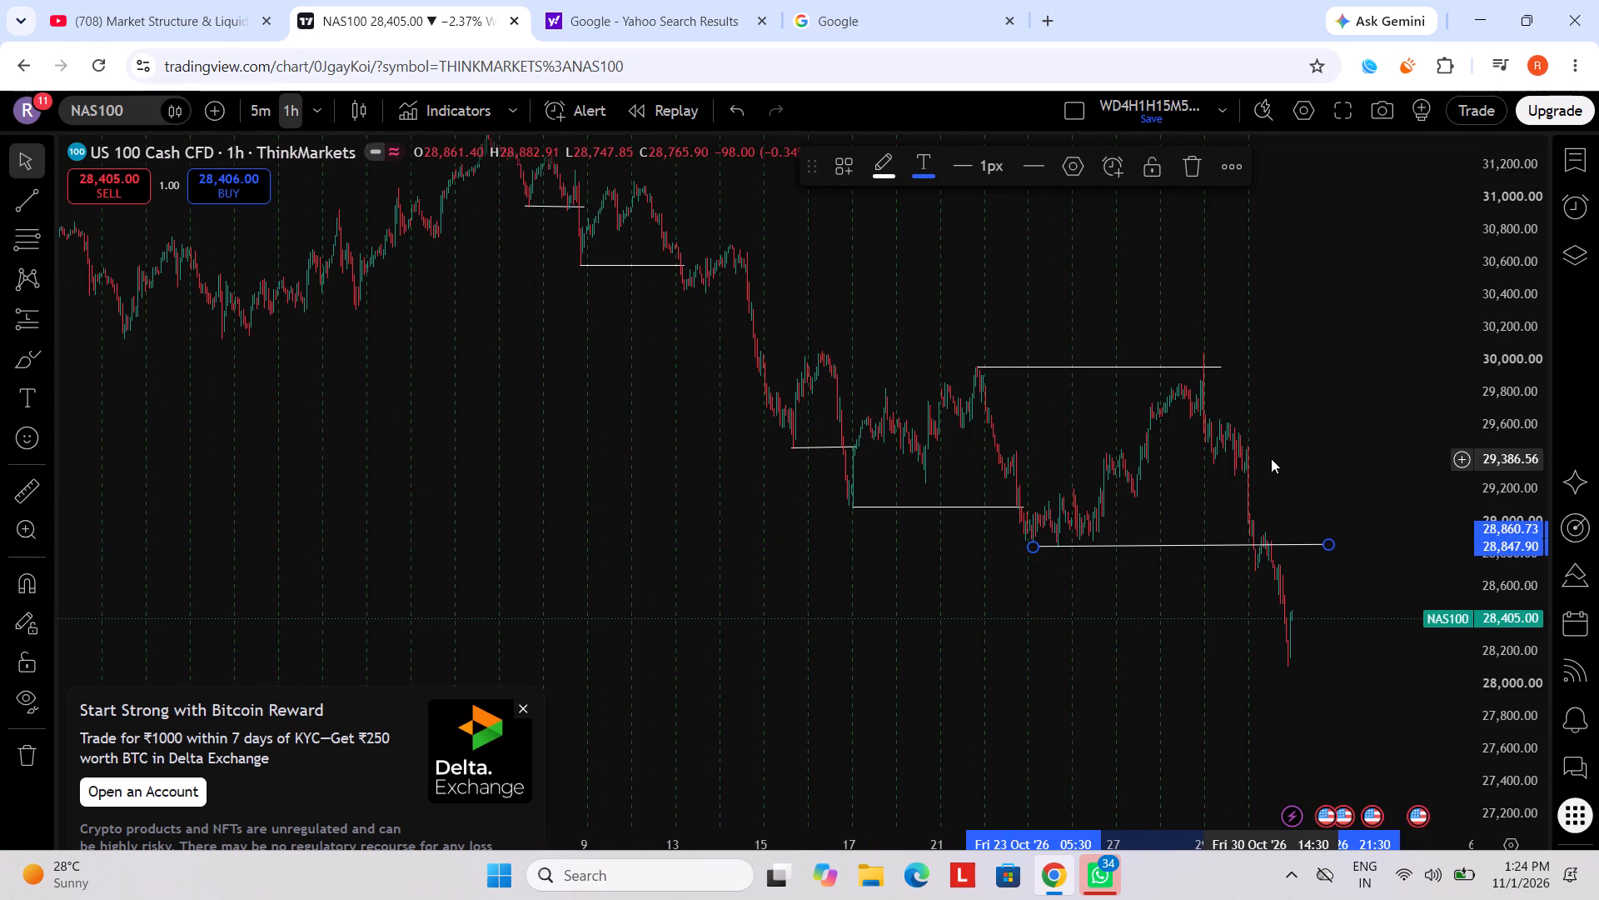
pyautogui.scroll(7, 1352, 606)
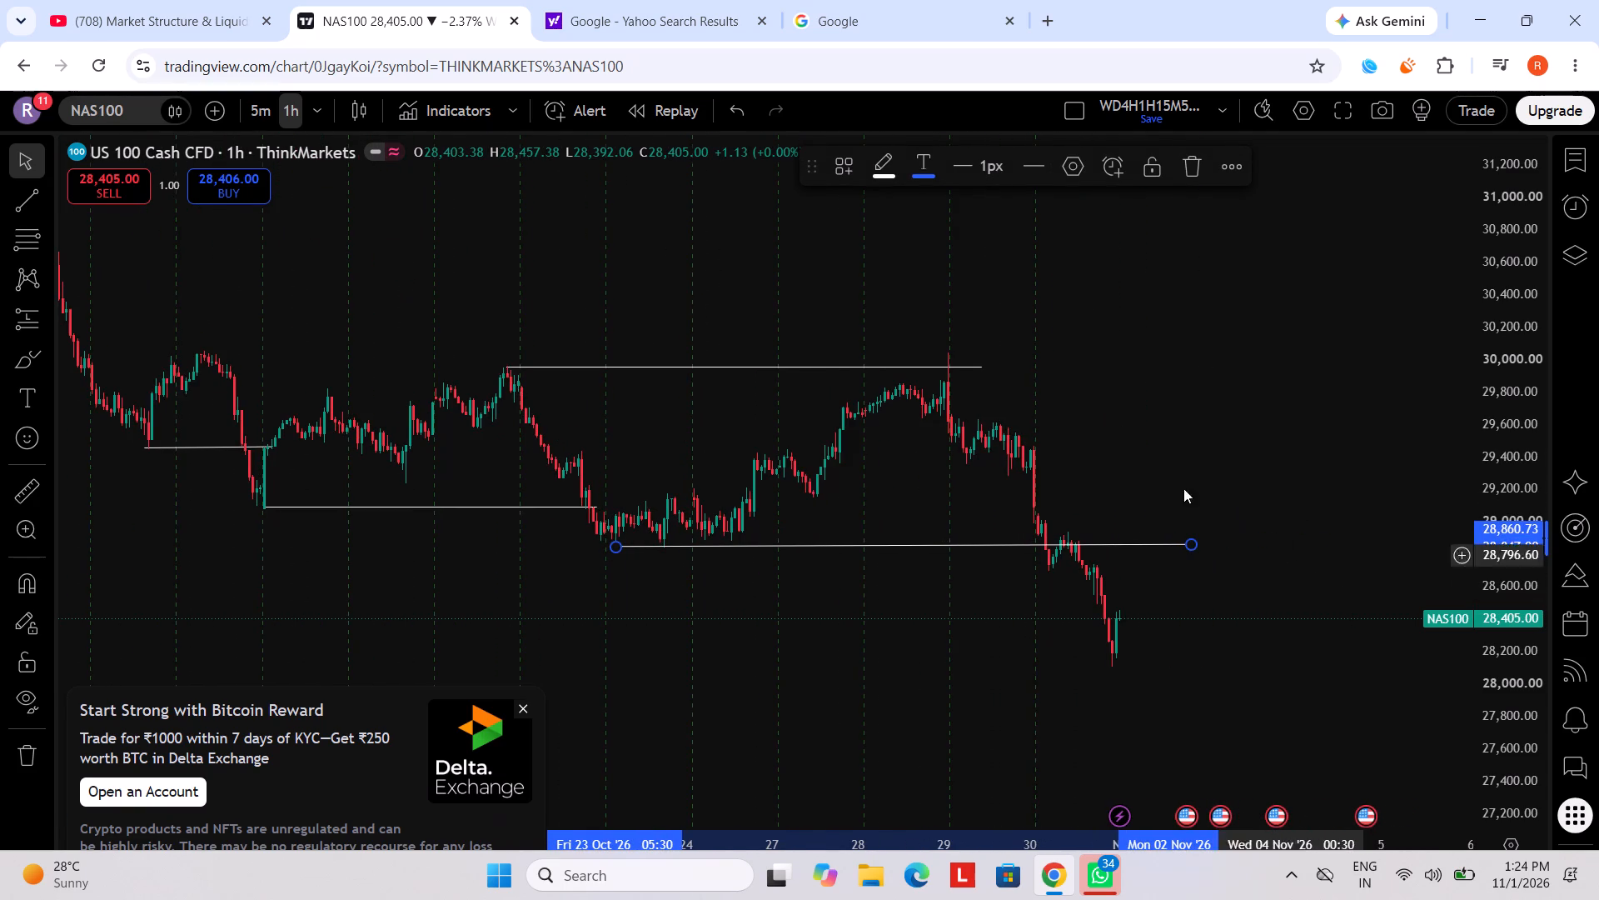
pyautogui.scroll(-4, 876, 364)
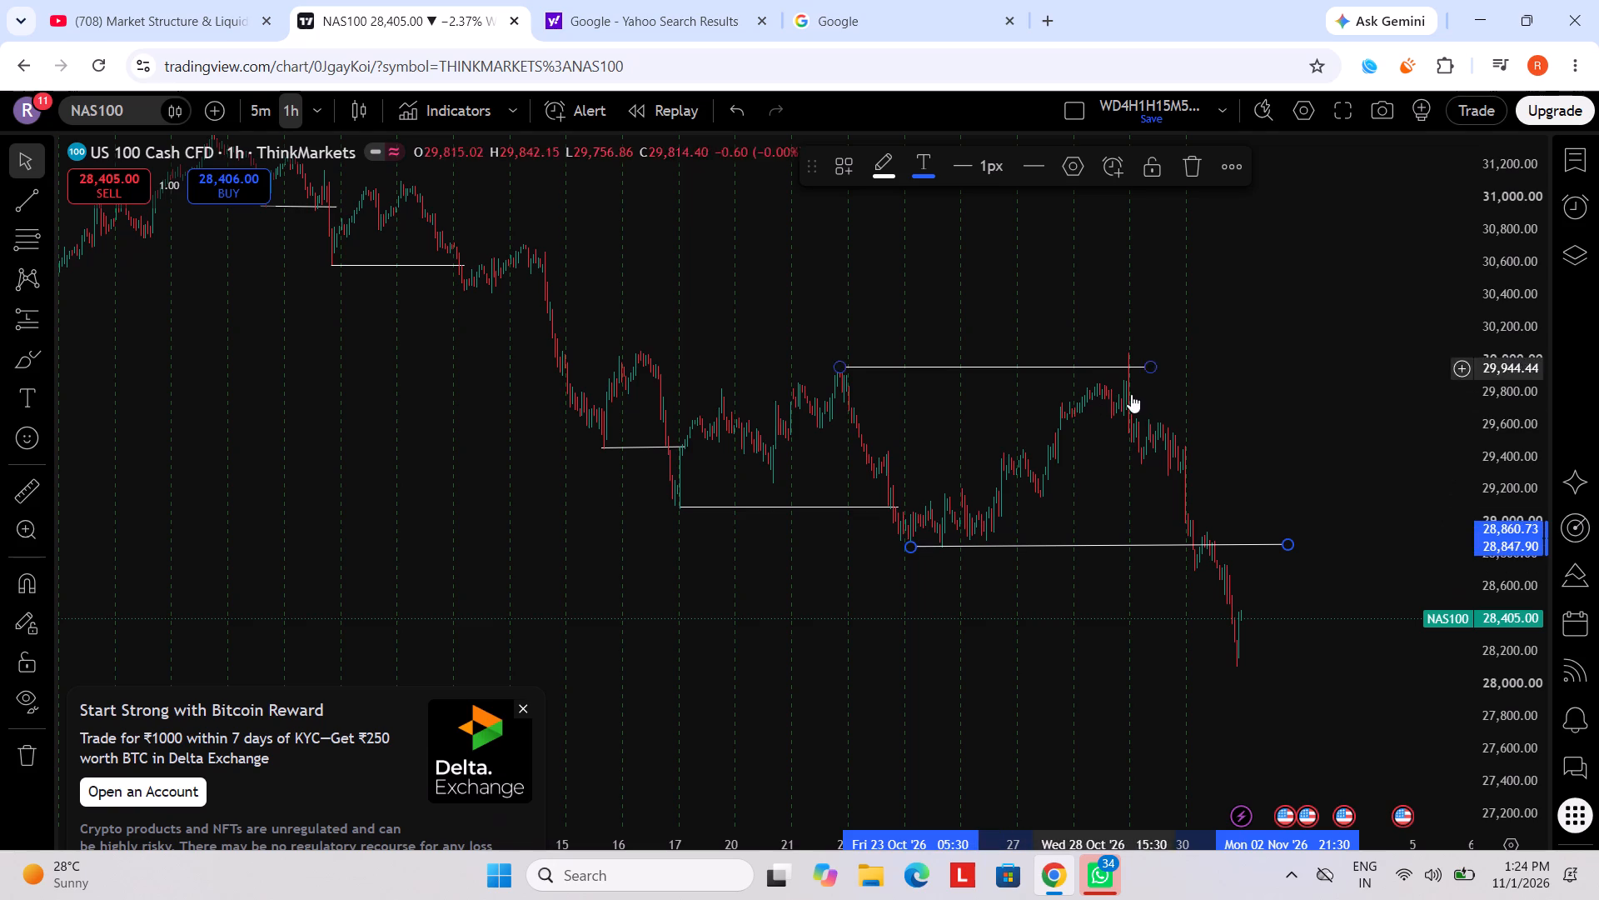
pyautogui.scroll(-6, 1313, 484)
pyautogui.scroll(-2, 1521, 452)
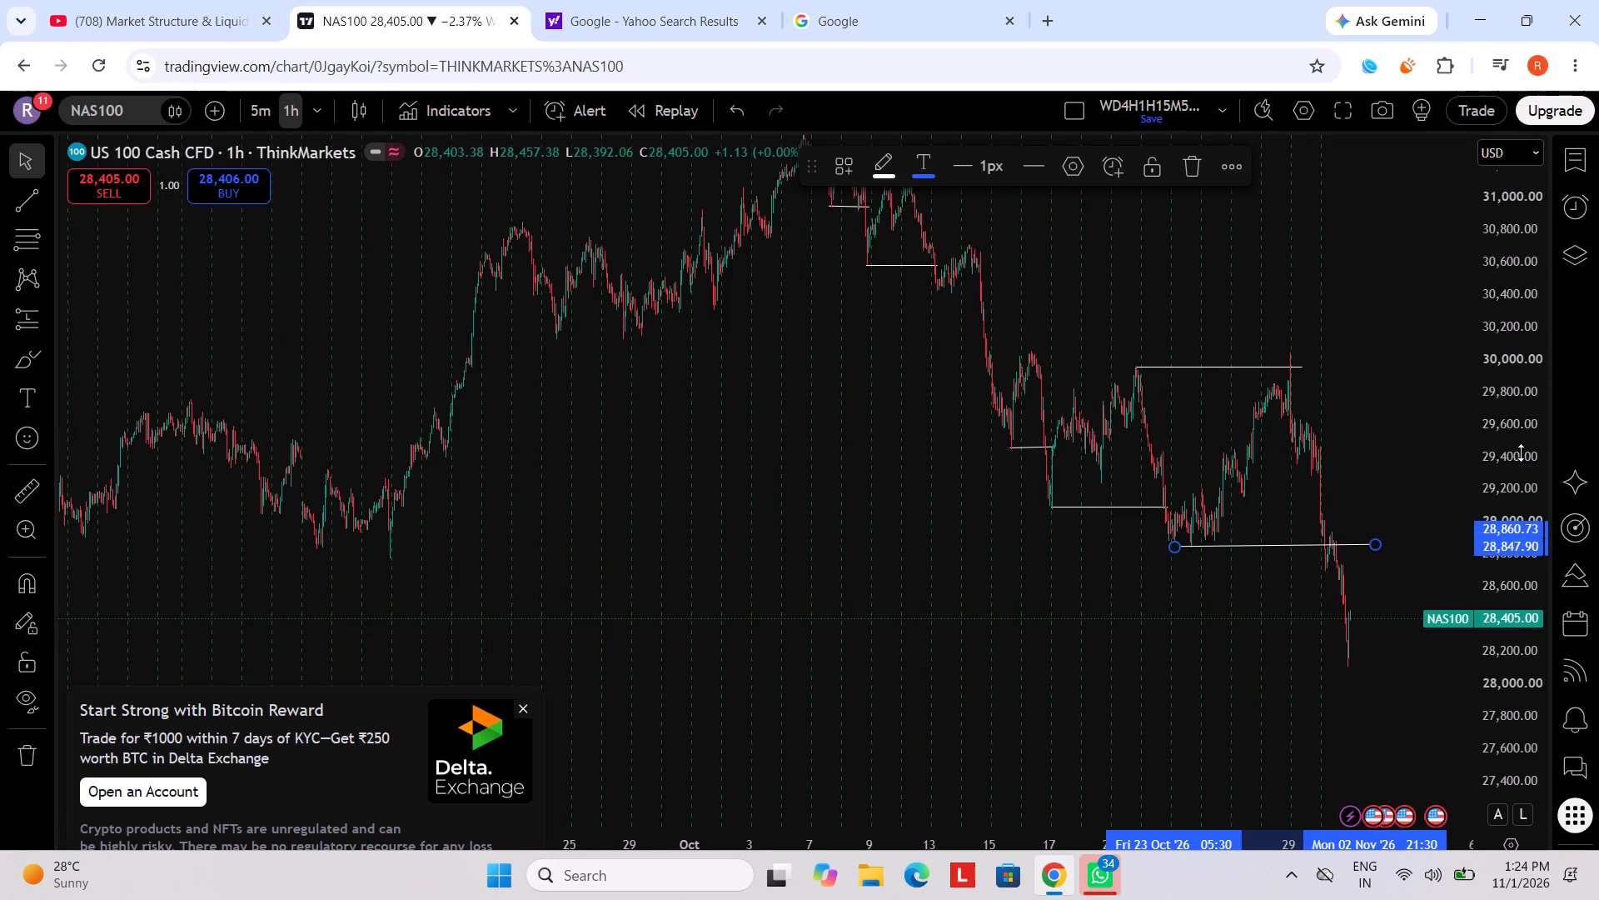
pyautogui.scroll(-14, 1521, 452)
pyautogui.scroll(-12, 615, 572)
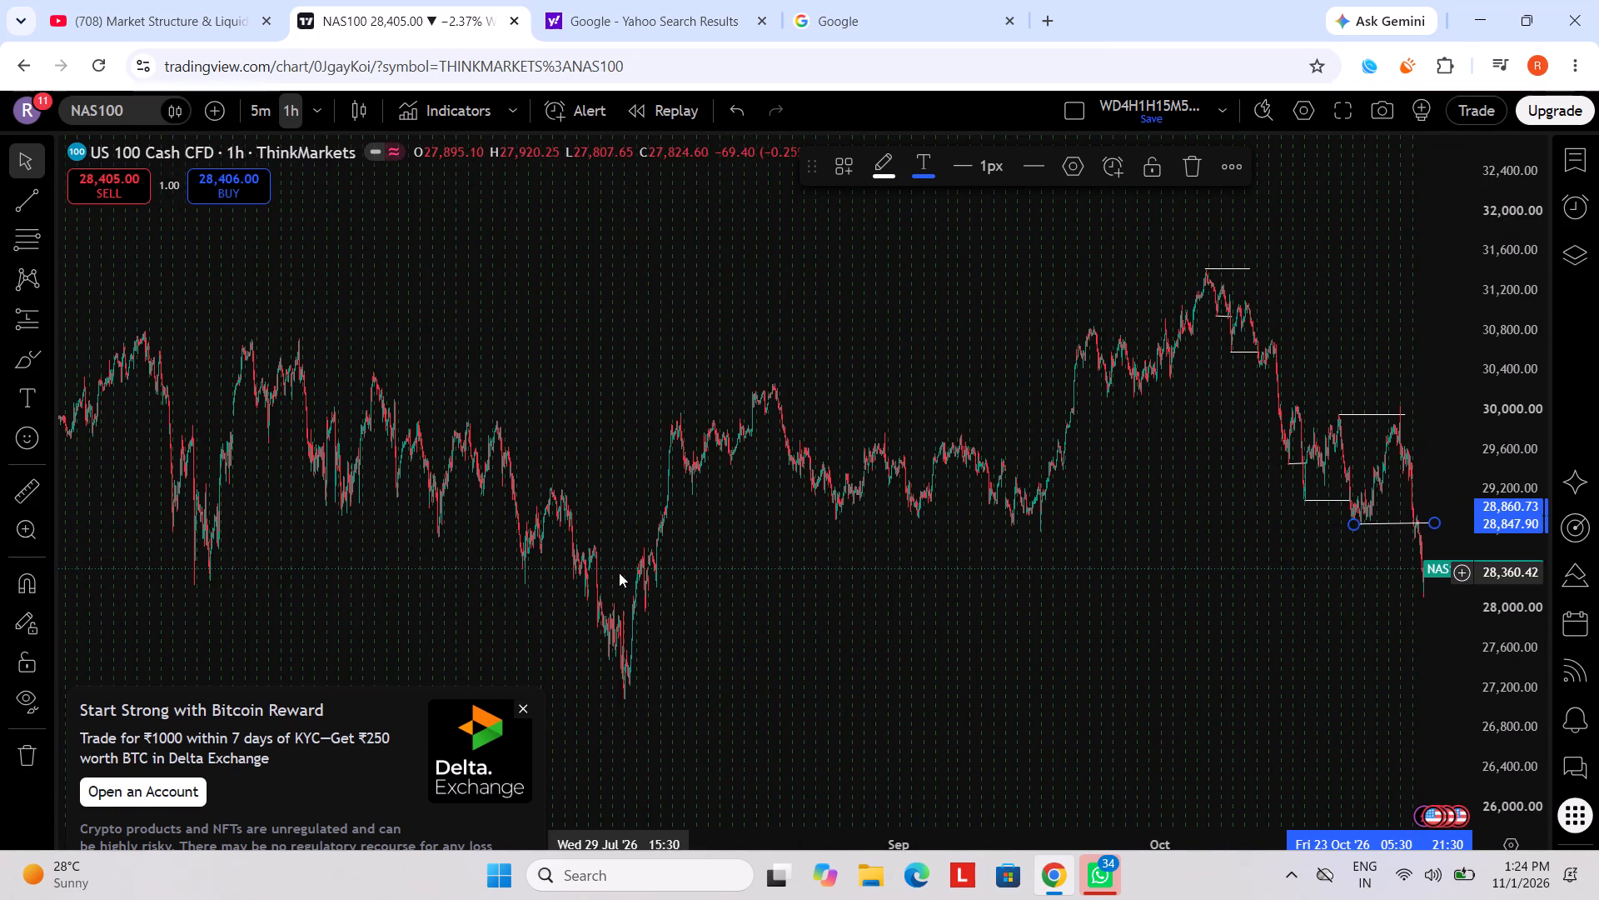
pyautogui.scroll(2, 864, 652)
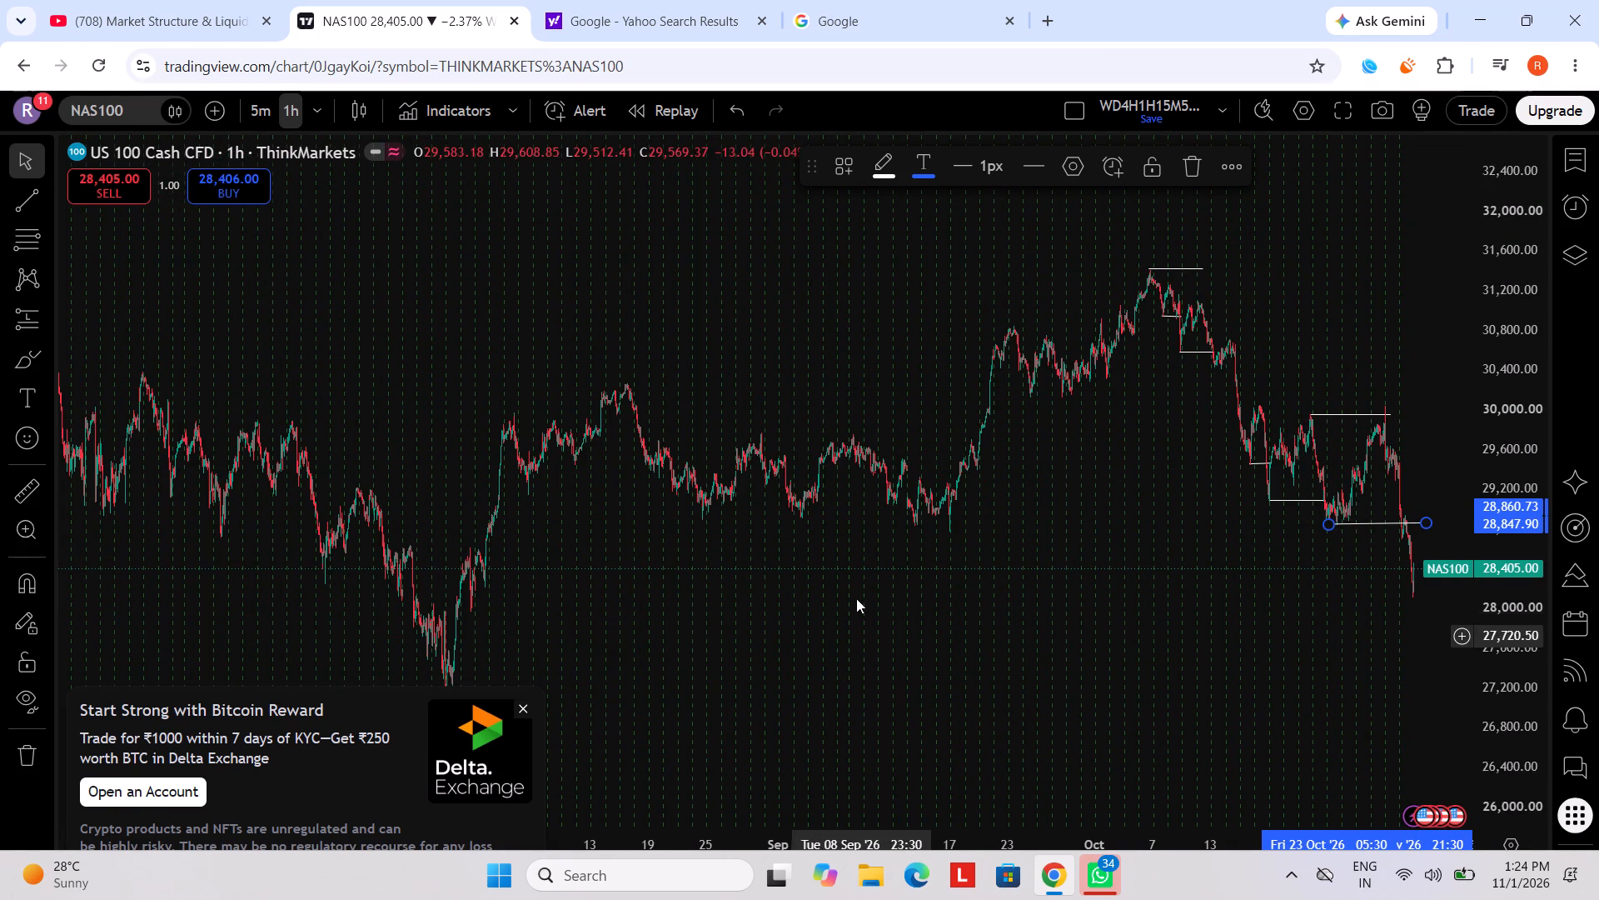
# Draw a horizontal ray from 24 August under the August and September swing lows, at about 28,791.
pyautogui.click(34, 205)
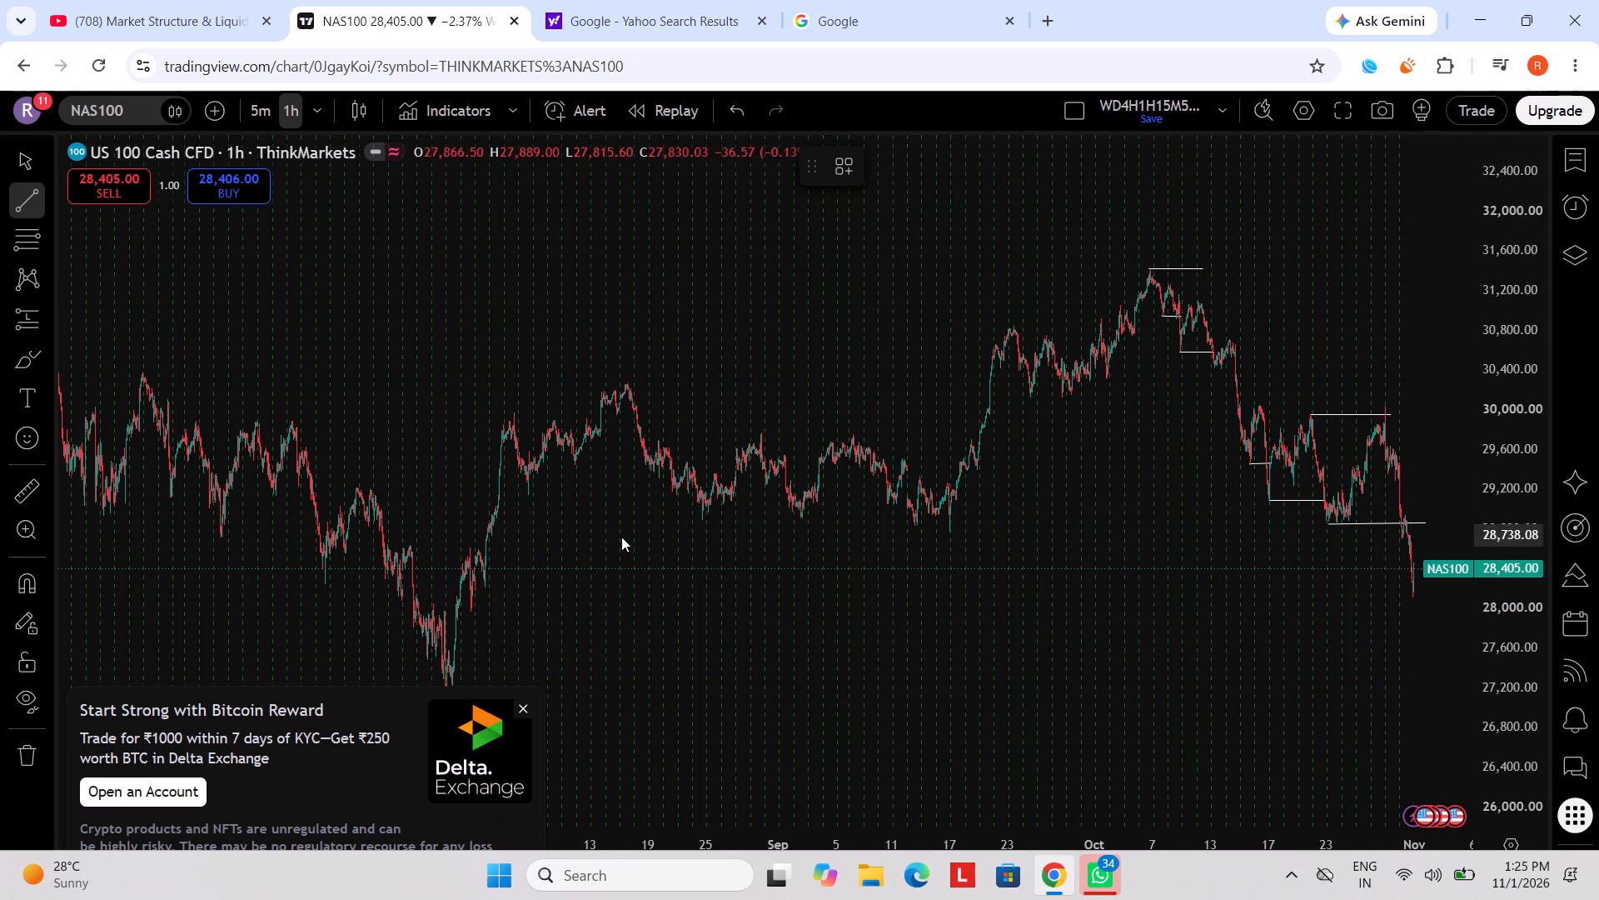
pyautogui.click(47, 200)
pyautogui.click(94, 391)
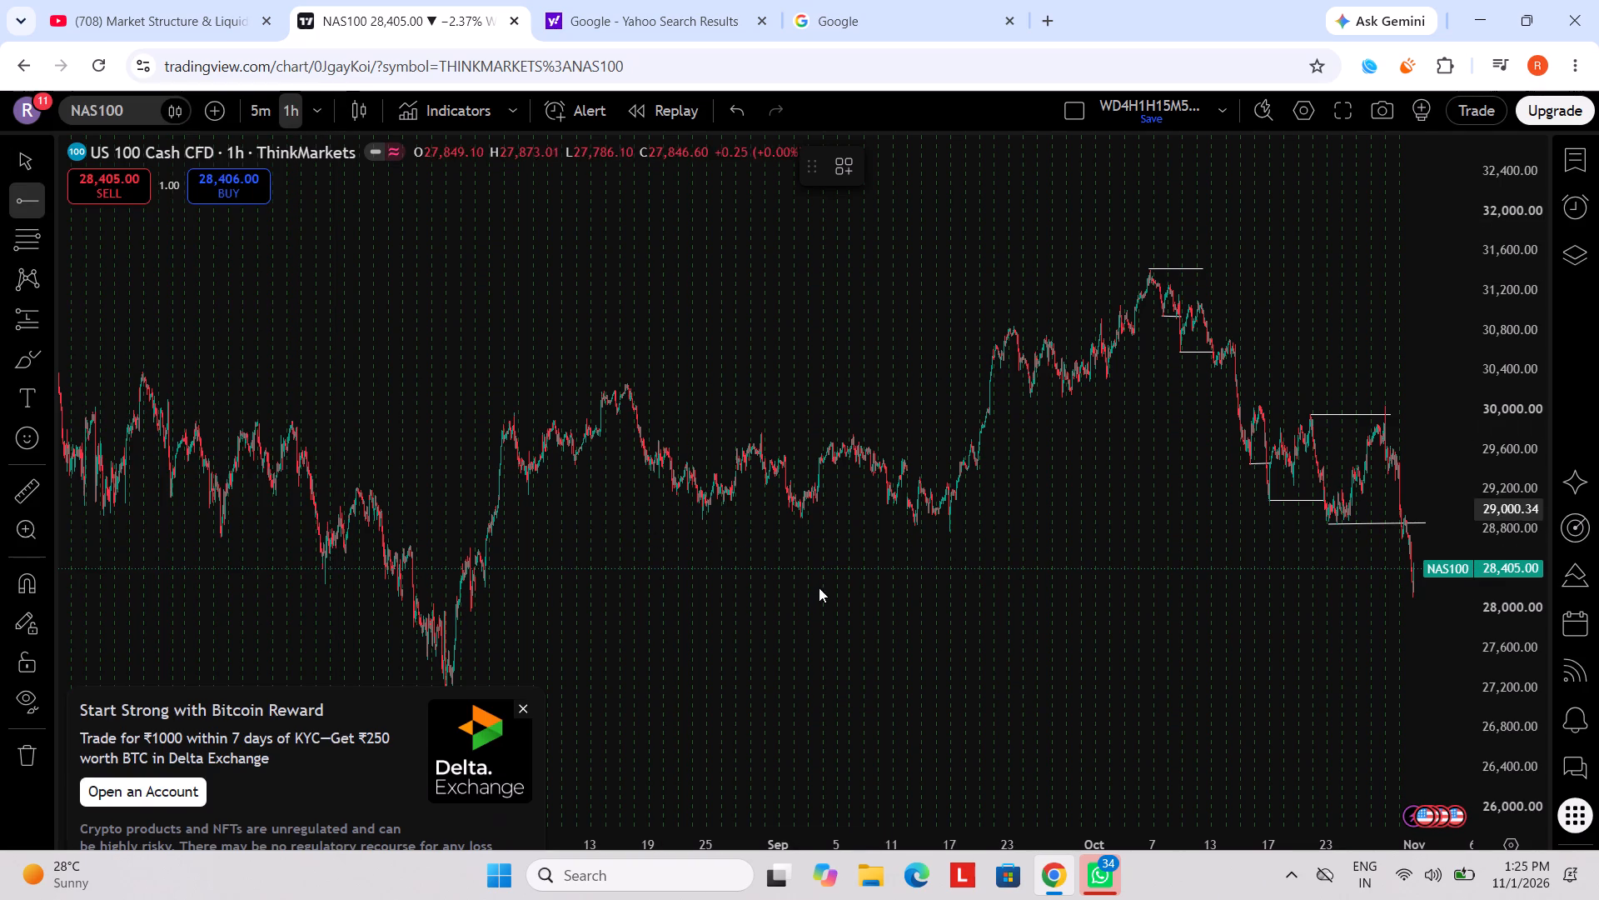
pyautogui.click(694, 526)
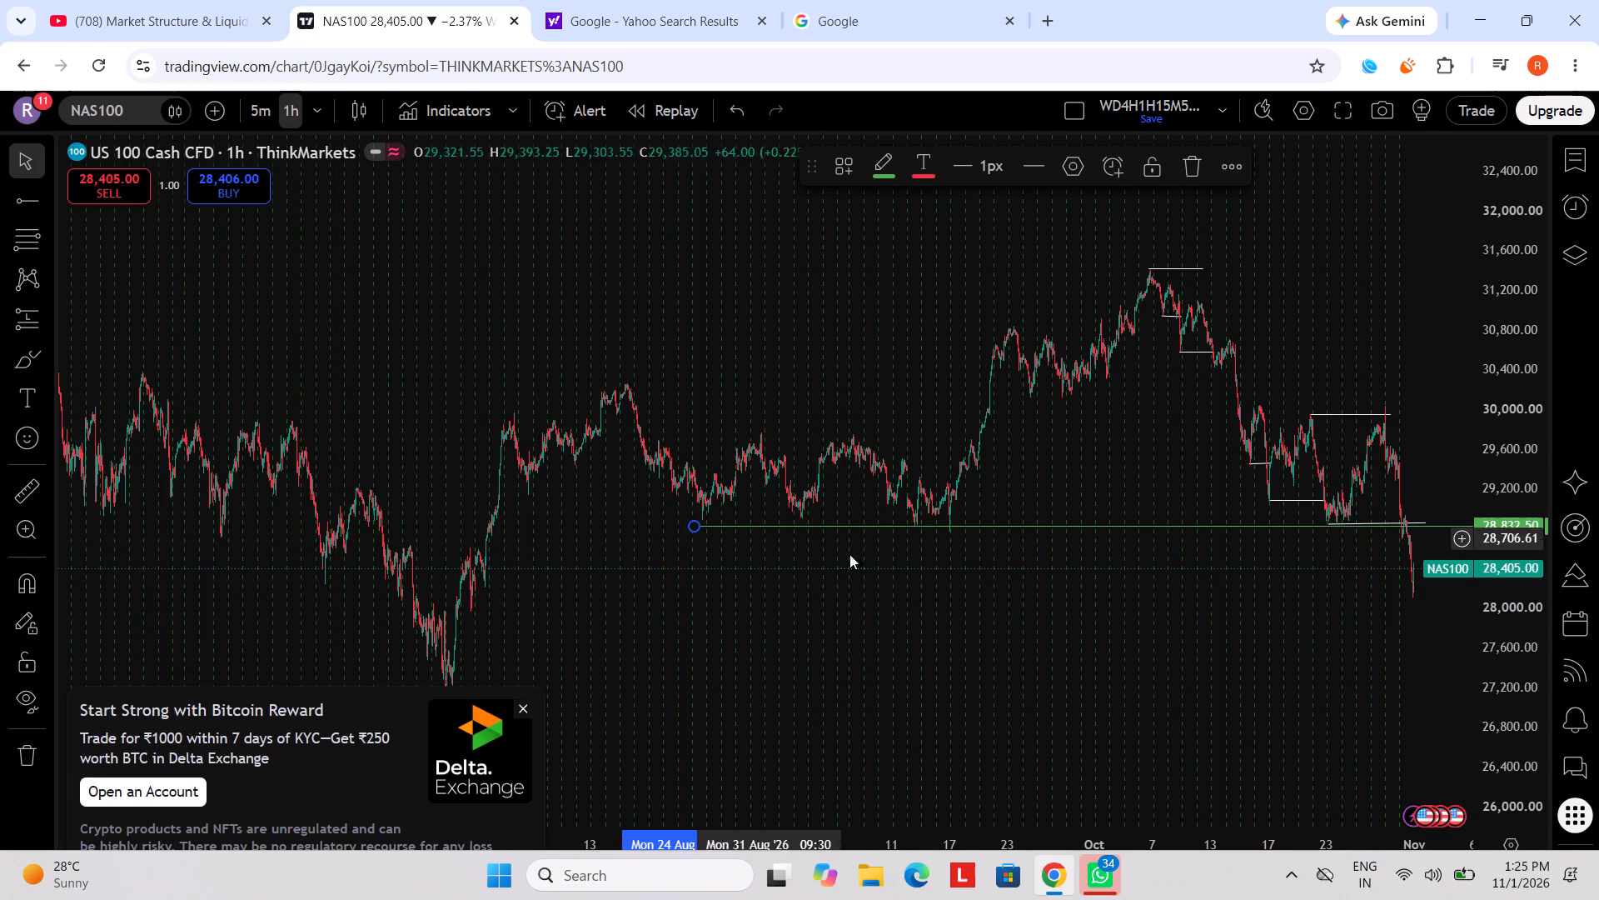
pyautogui.click(1067, 525)
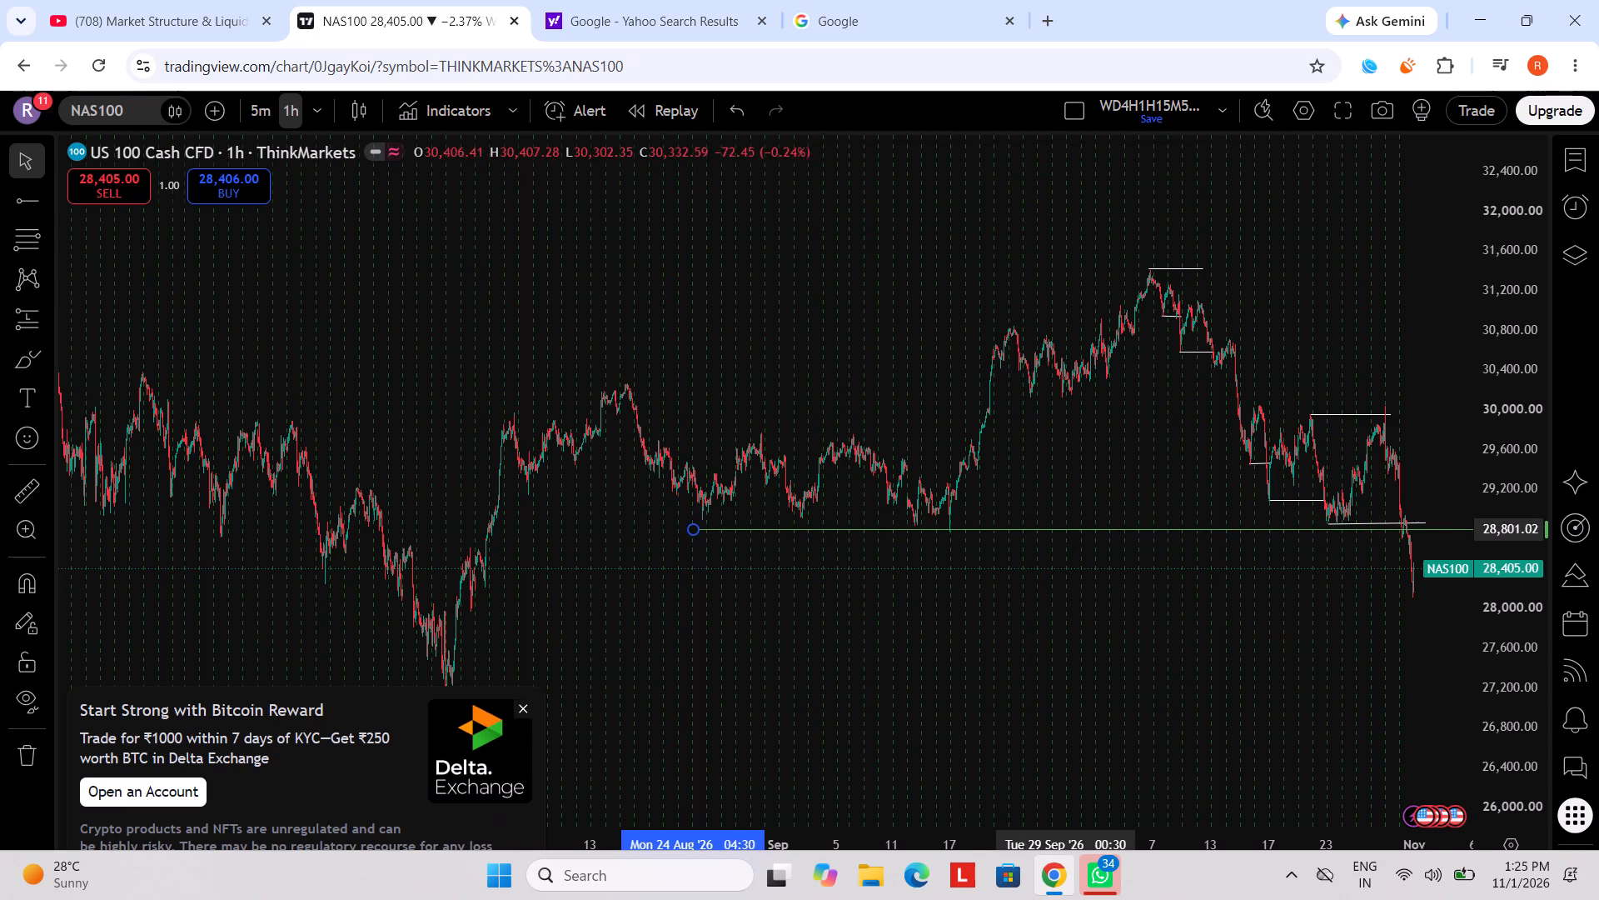
pyautogui.click(1008, 584)
# Examine how the horizontal ray lines up with the mid-September swing low and the candles around it.
pyautogui.scroll(5, 1009, 583)
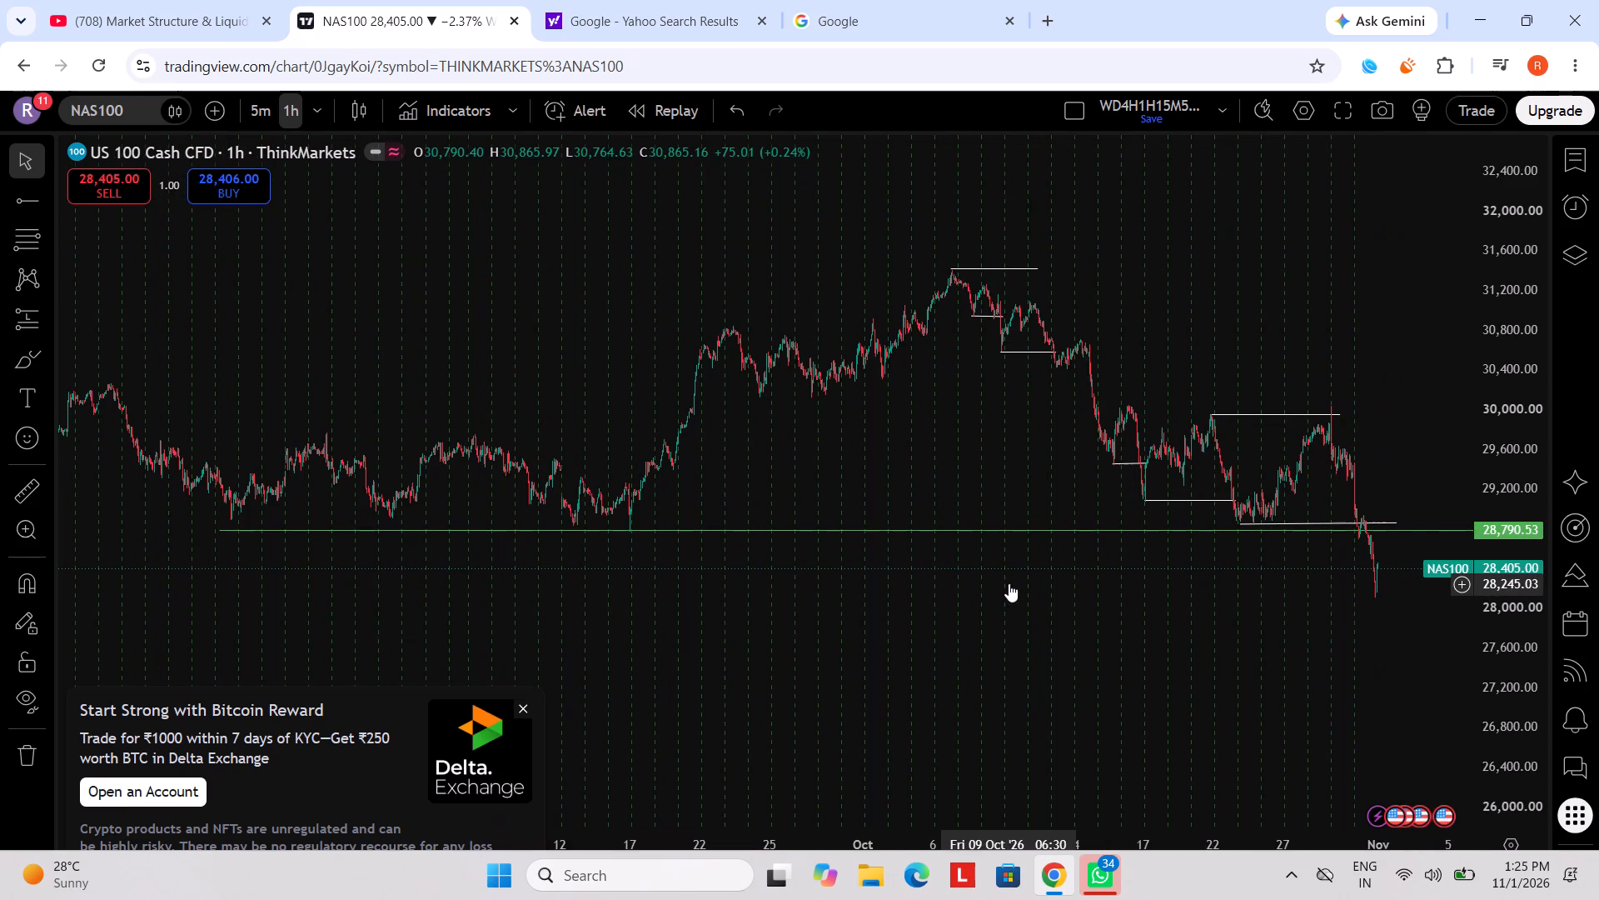
pyautogui.scroll(16, 1502, 530)
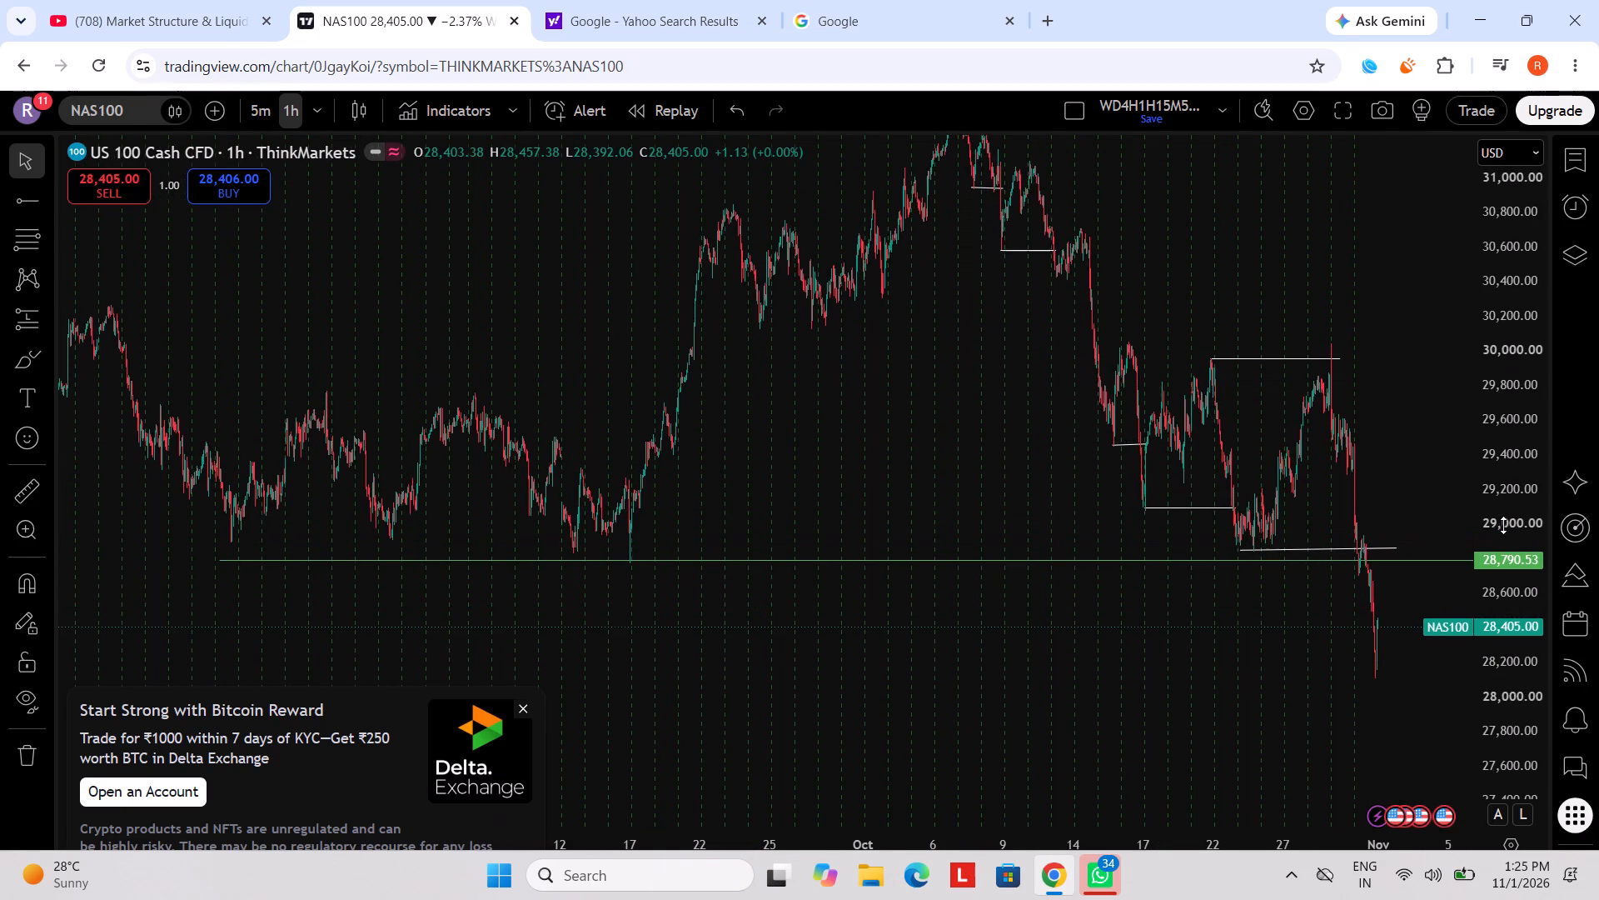
pyautogui.scroll(11, 994, 573)
pyautogui.moveTo(415, 633); pyautogui.dragTo(1251, 623)
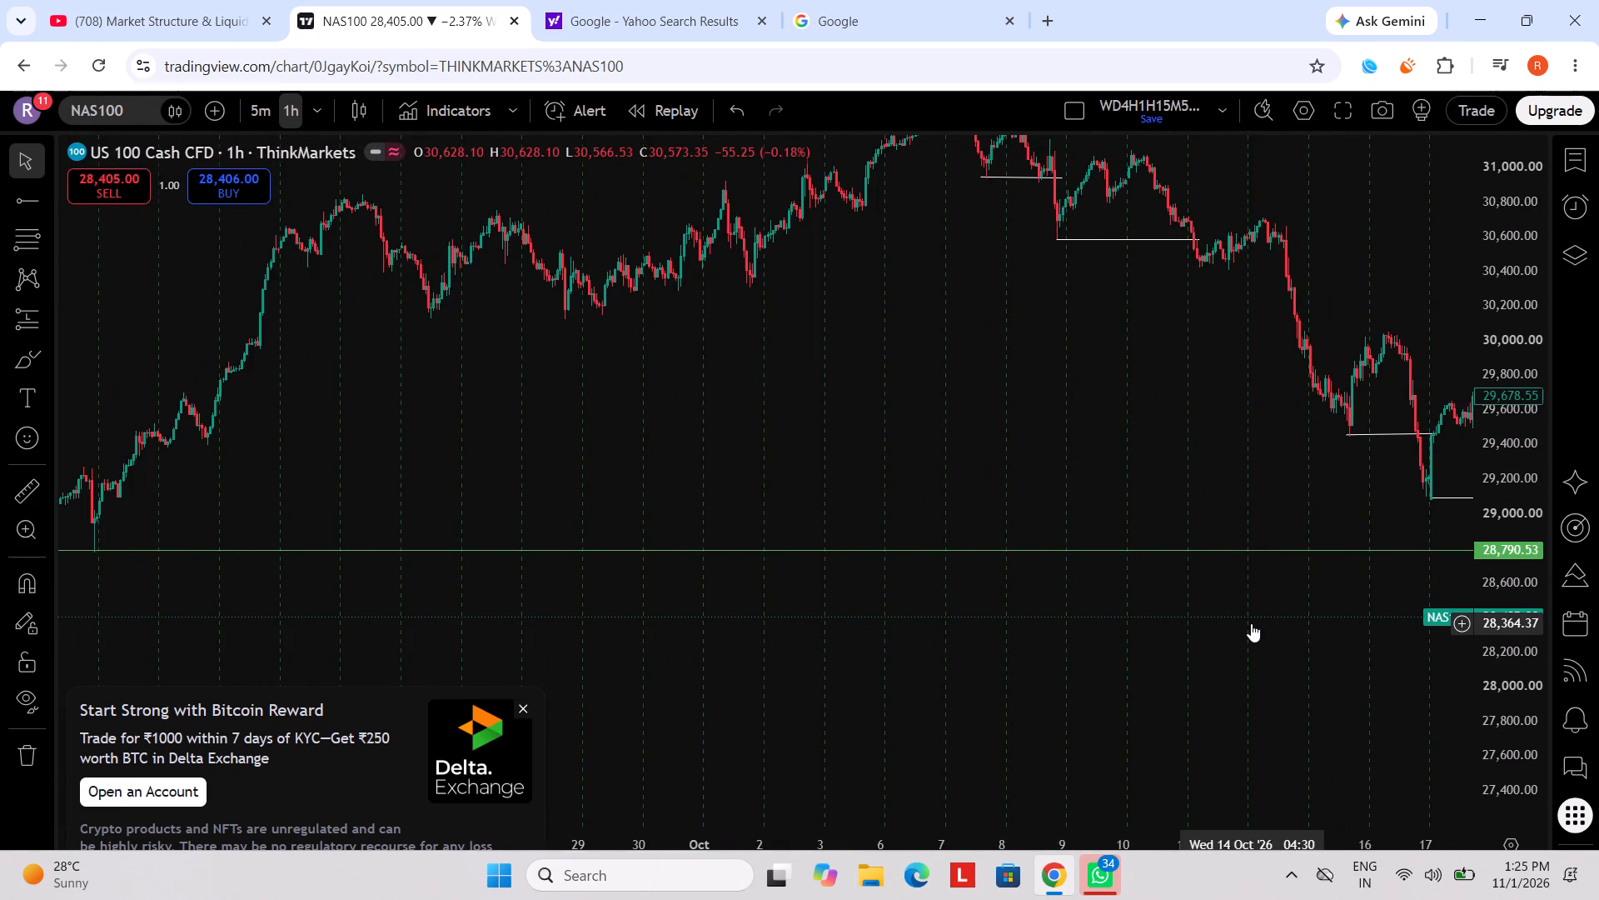
pyautogui.moveTo(266, 497); pyautogui.dragTo(701, 520)
pyautogui.scroll(3, 692, 532)
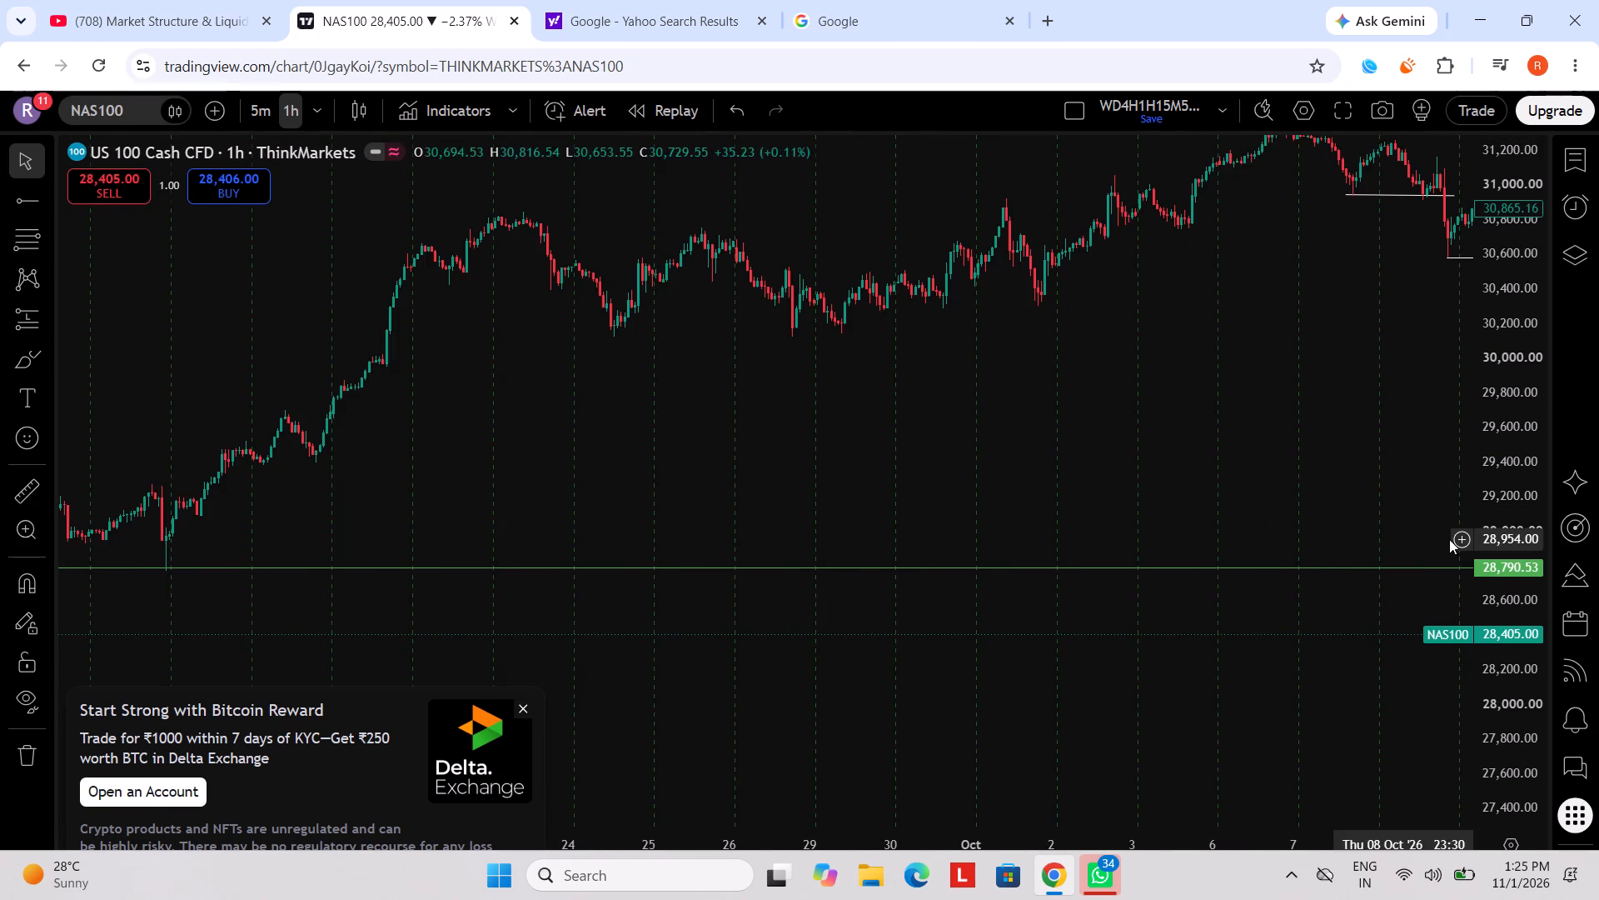
pyautogui.scroll(12, 1502, 520)
pyautogui.scroll(2, 580, 539)
pyautogui.moveTo(580, 539); pyautogui.dragTo(1096, 539)
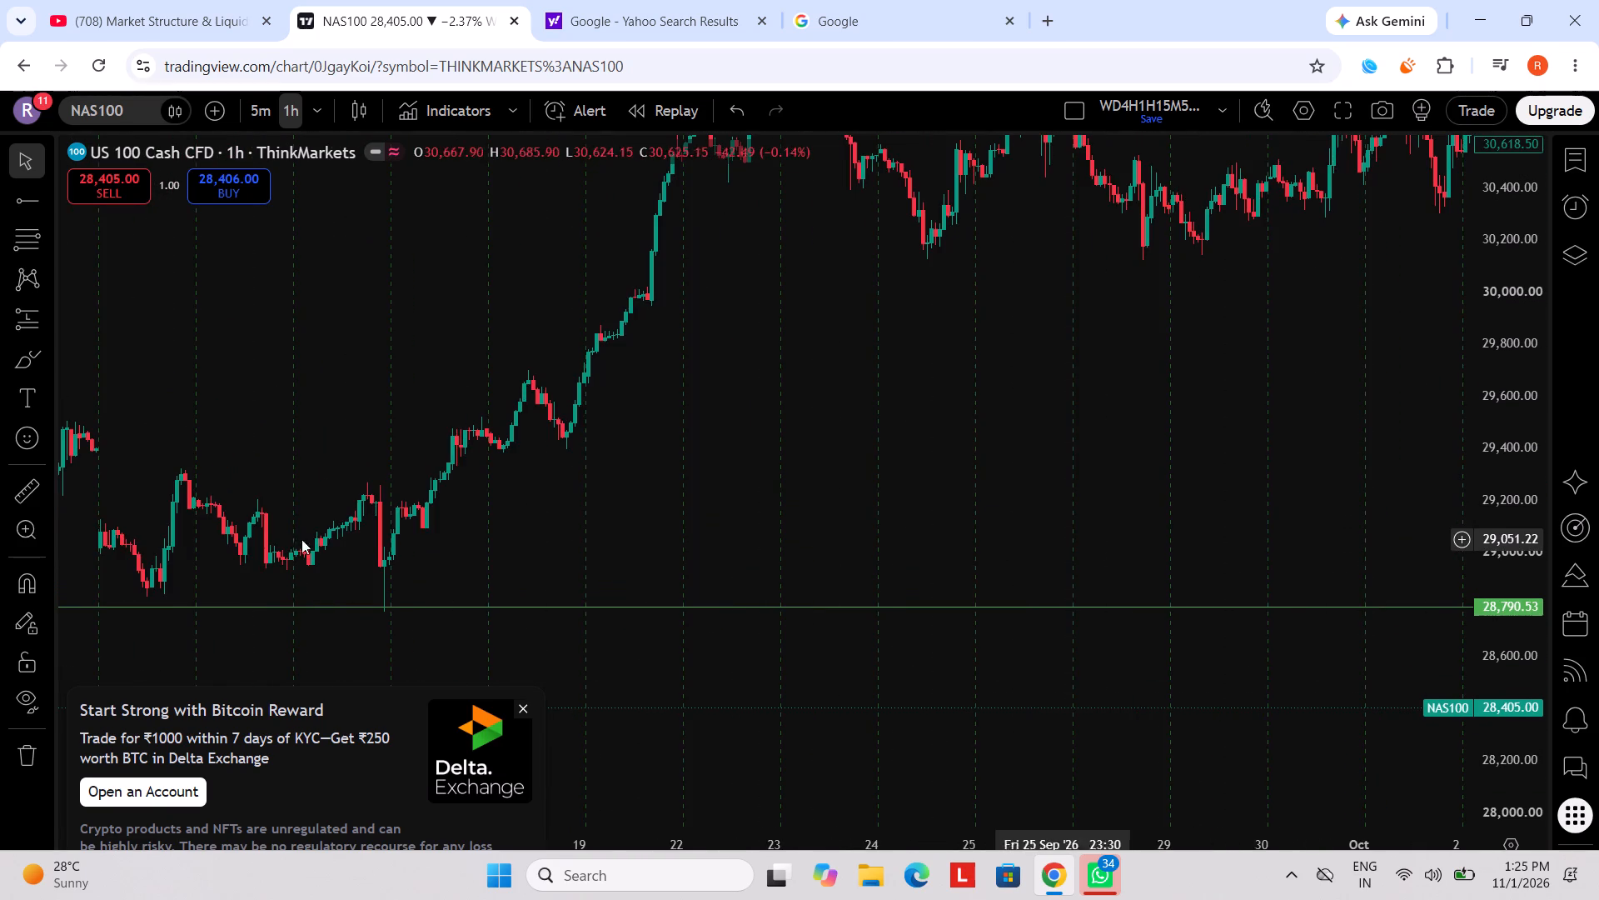
pyautogui.scroll(-2, 314, 519)
pyautogui.scroll(4, 535, 524)
pyautogui.moveTo(511, 518); pyautogui.dragTo(1098, 536)
pyautogui.scroll(3, 1099, 536)
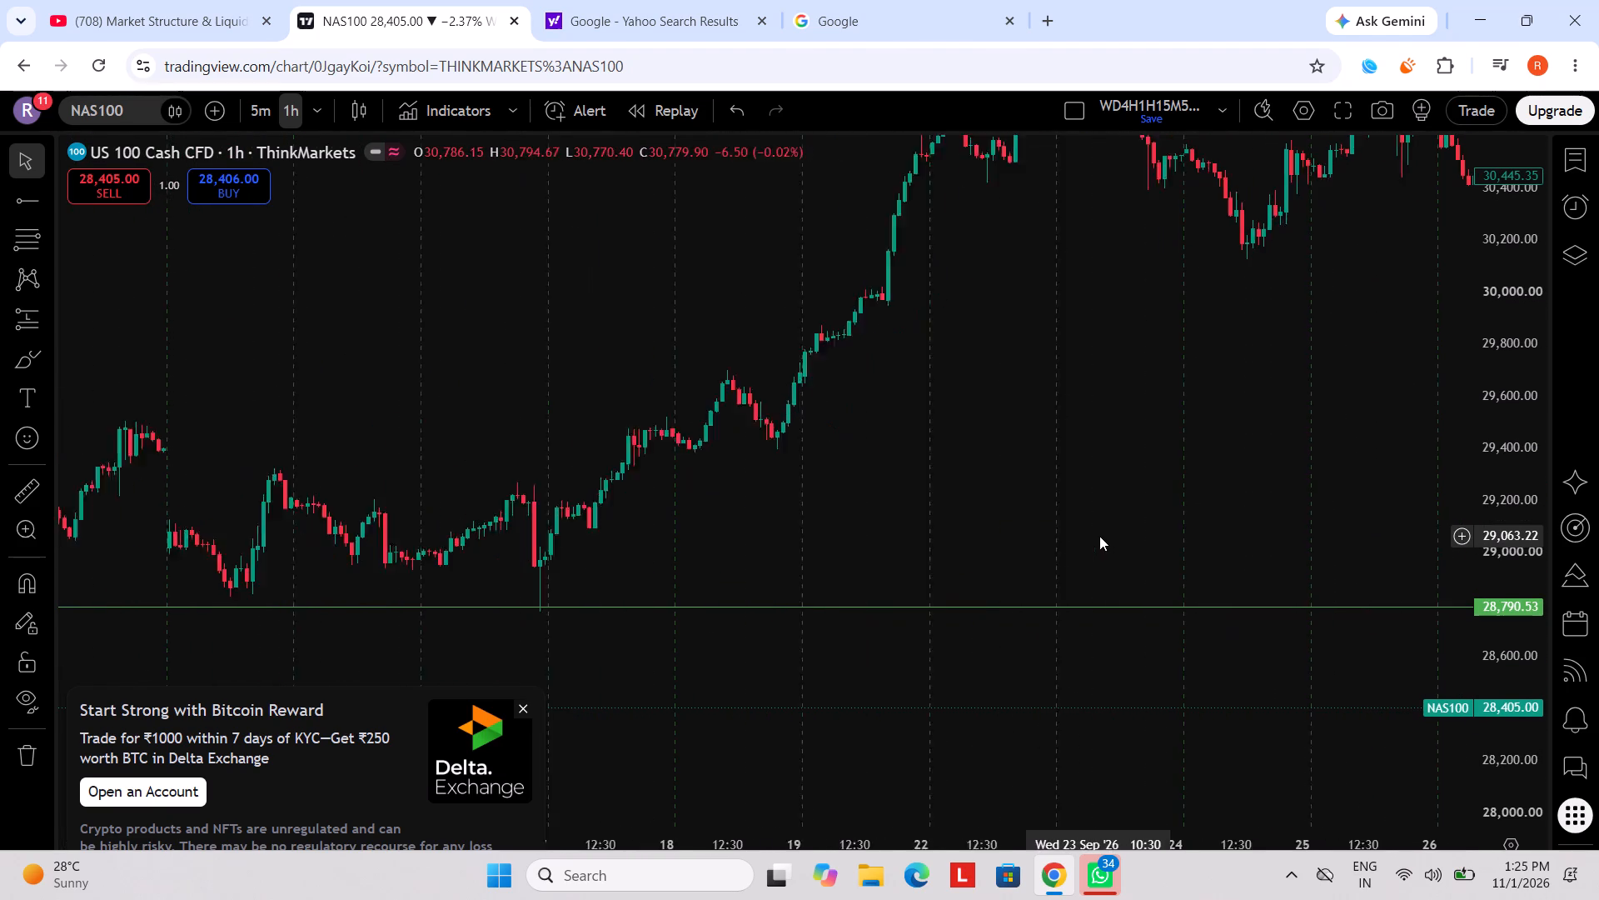
pyautogui.scroll(10, 1518, 538)
pyautogui.moveTo(50, 526); pyautogui.dragTo(735, 533)
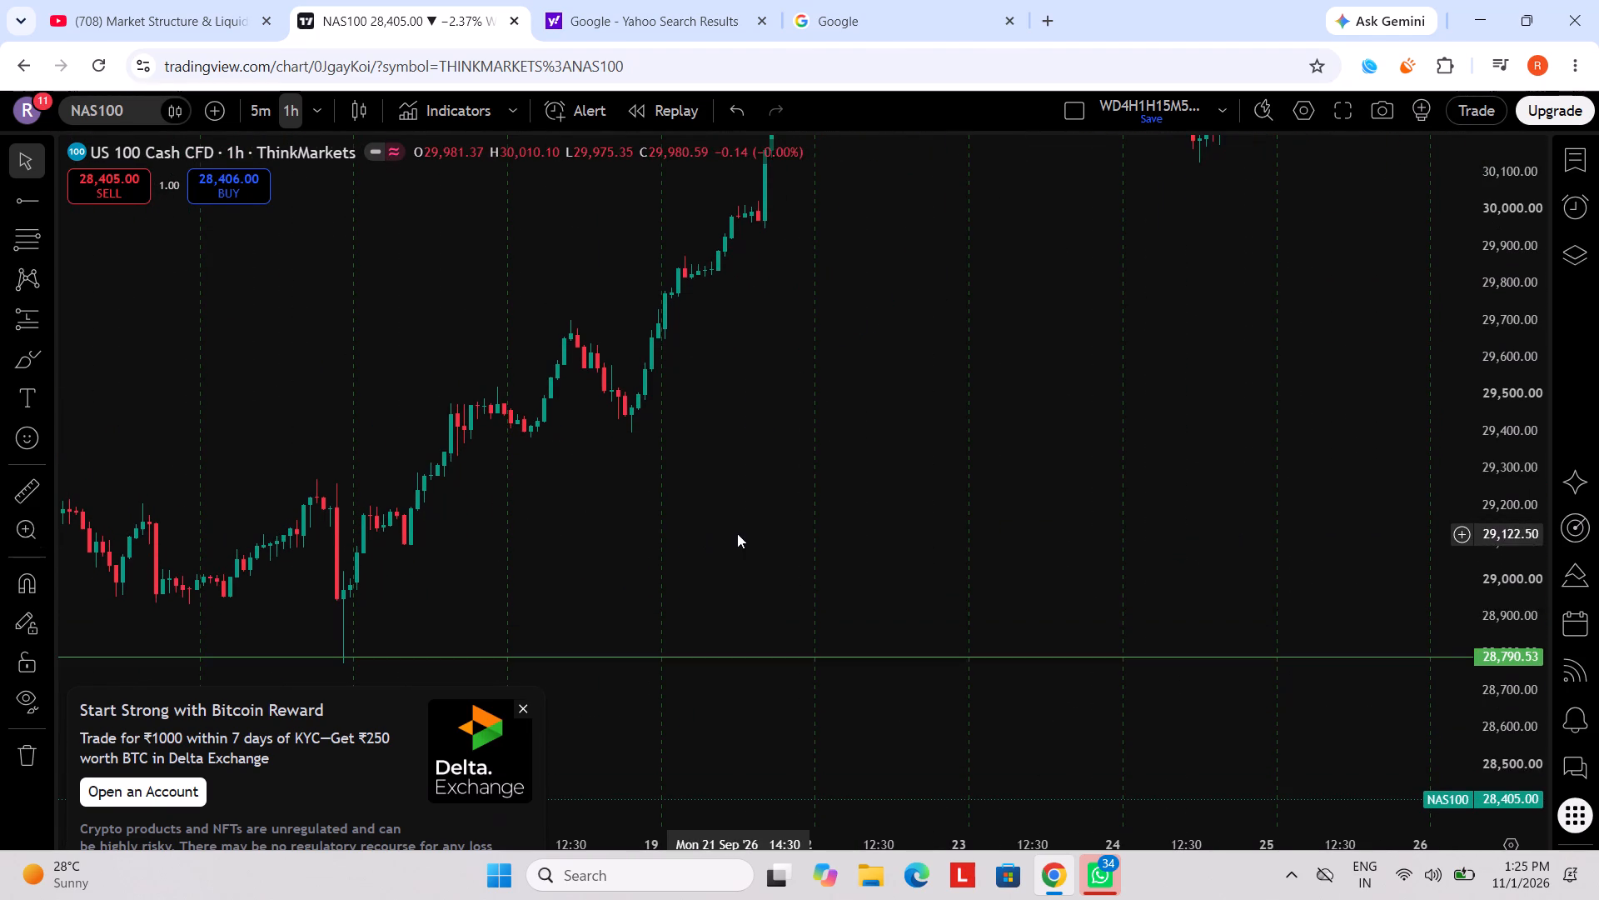
pyautogui.moveTo(515, 552); pyautogui.dragTo(846, 478)
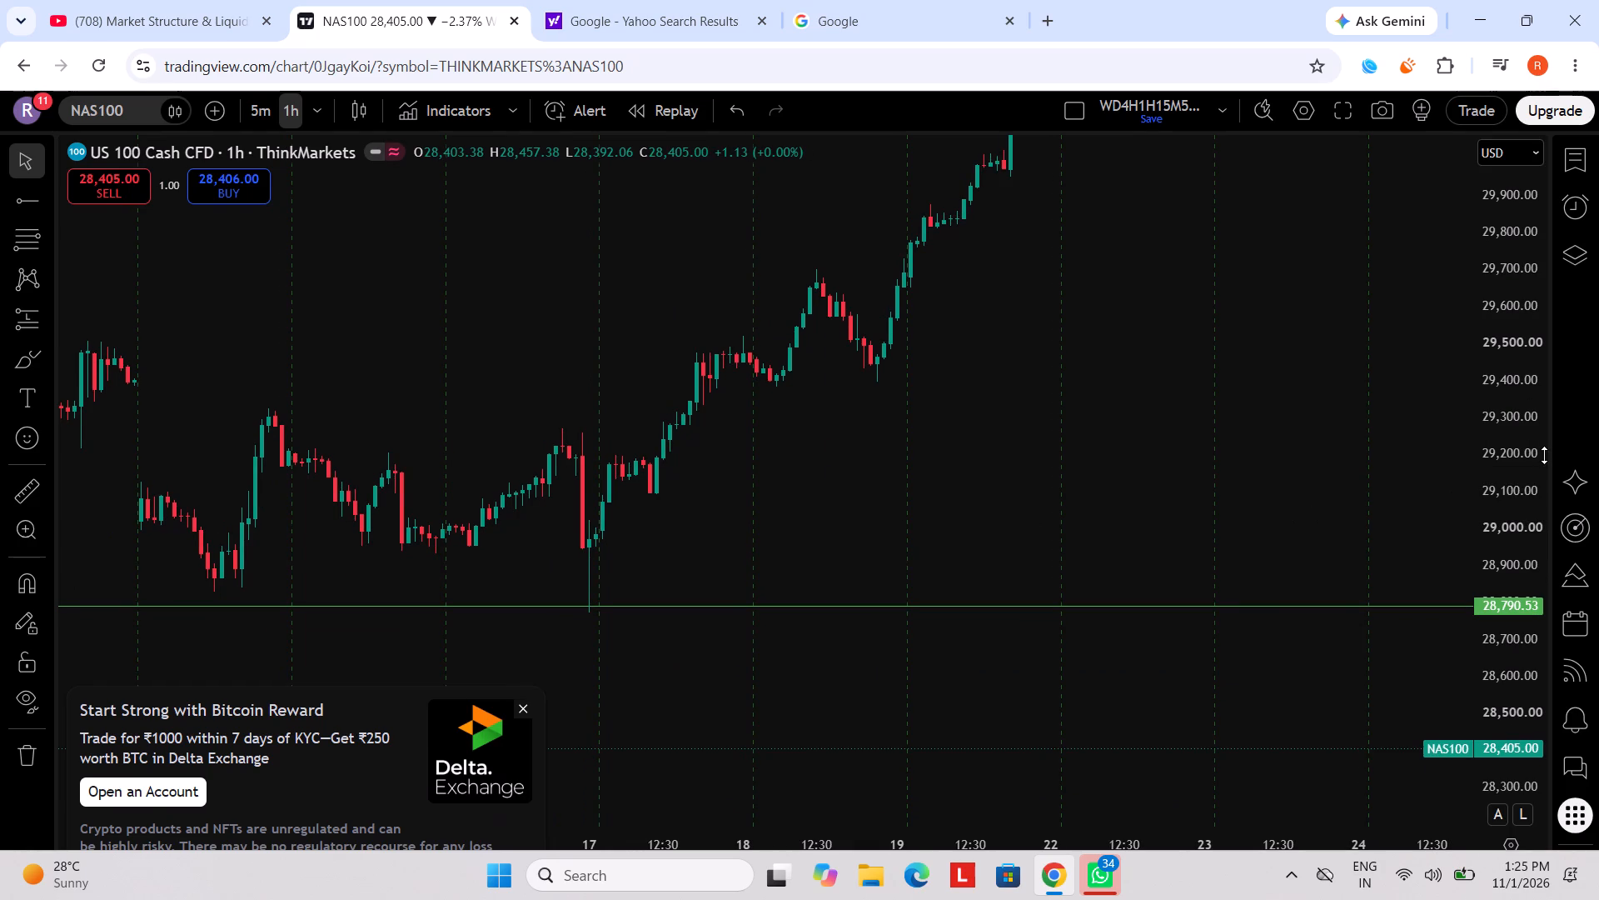
# Compare the horizontal ray under the September lows with the marked October swings and the latest decline.
pyautogui.scroll(-9, 1544, 455)
pyautogui.scroll(-6, 691, 482)
pyautogui.scroll(-3, 1478, 483)
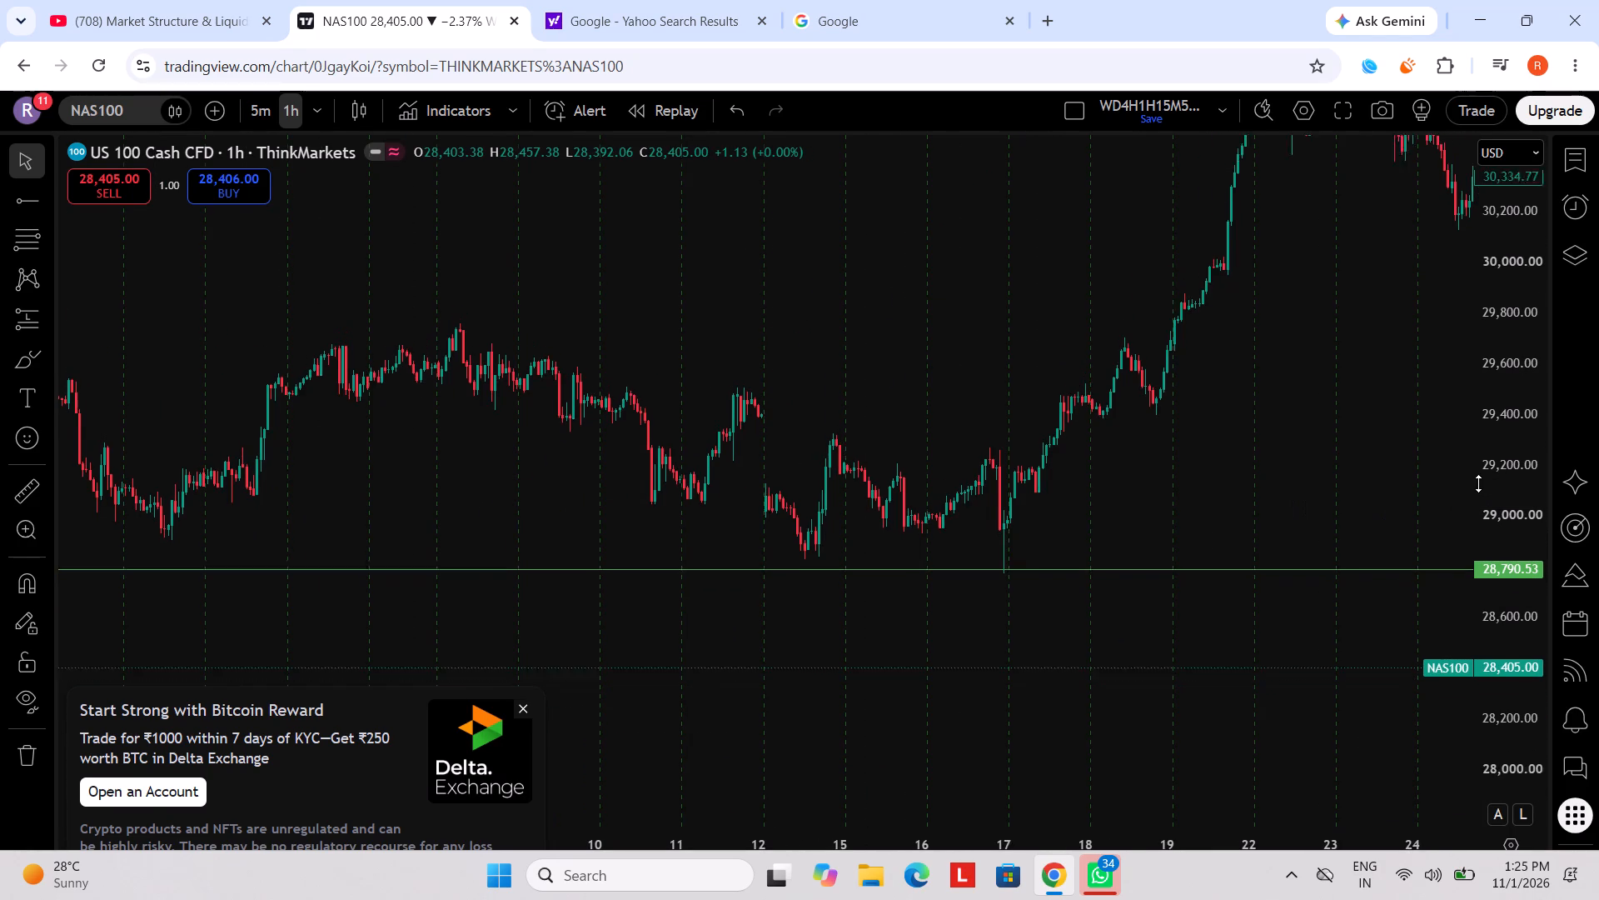
pyautogui.scroll(-14, 1478, 483)
pyautogui.scroll(-10, 1110, 463)
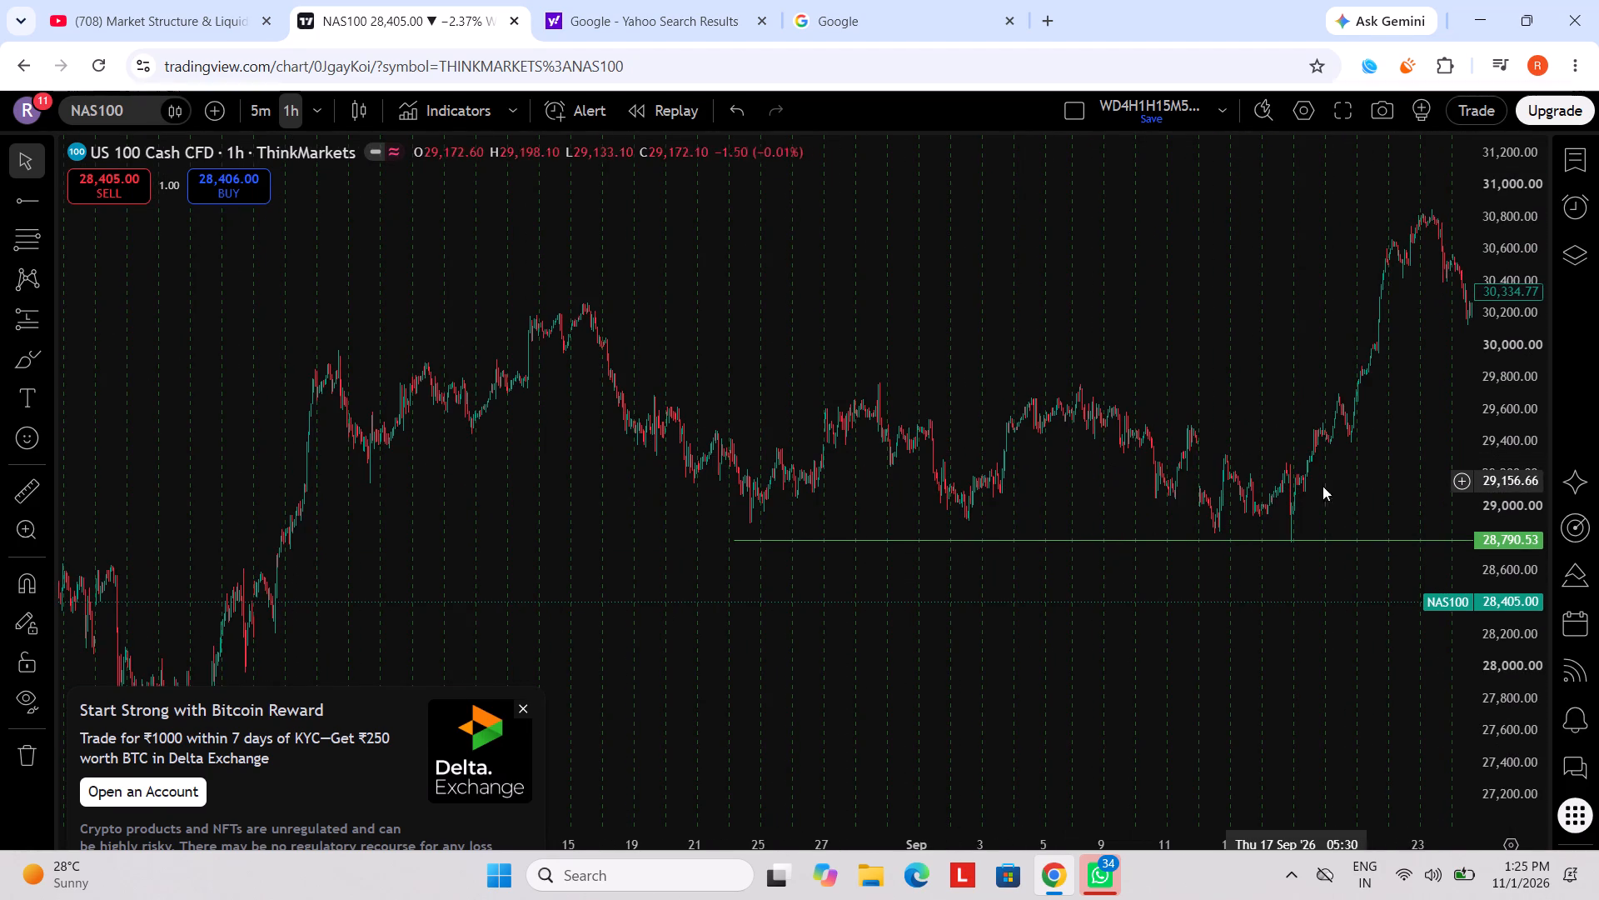
pyautogui.moveTo(1366, 497); pyautogui.dragTo(528, 494)
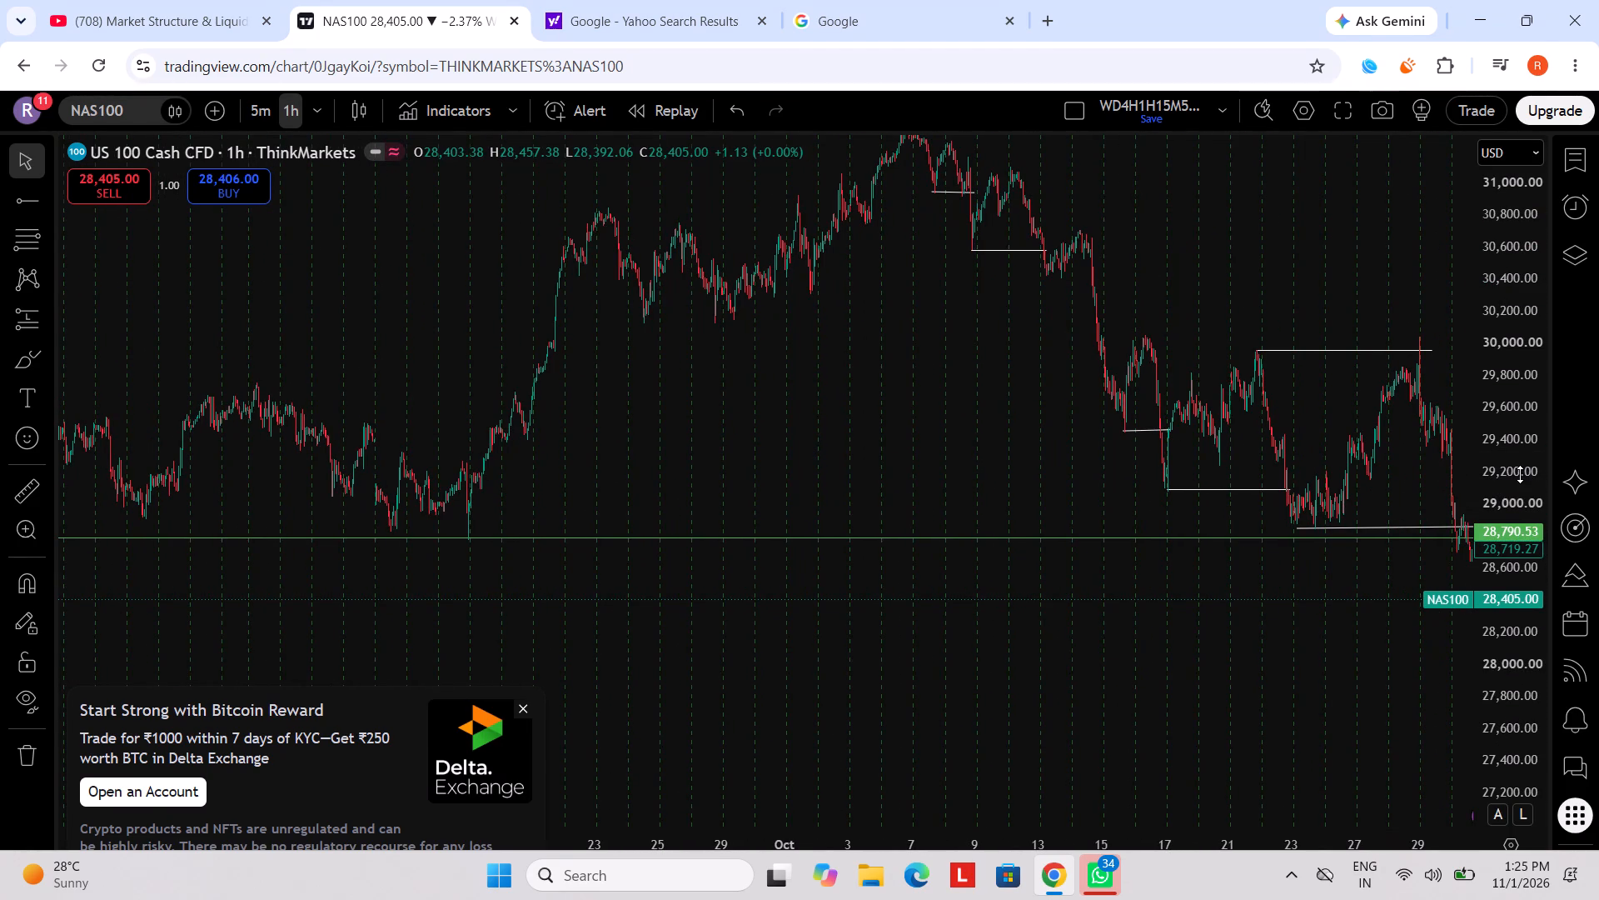
pyautogui.moveTo(1355, 612); pyautogui.dragTo(941, 561)
pyautogui.scroll(4, 1004, 570)
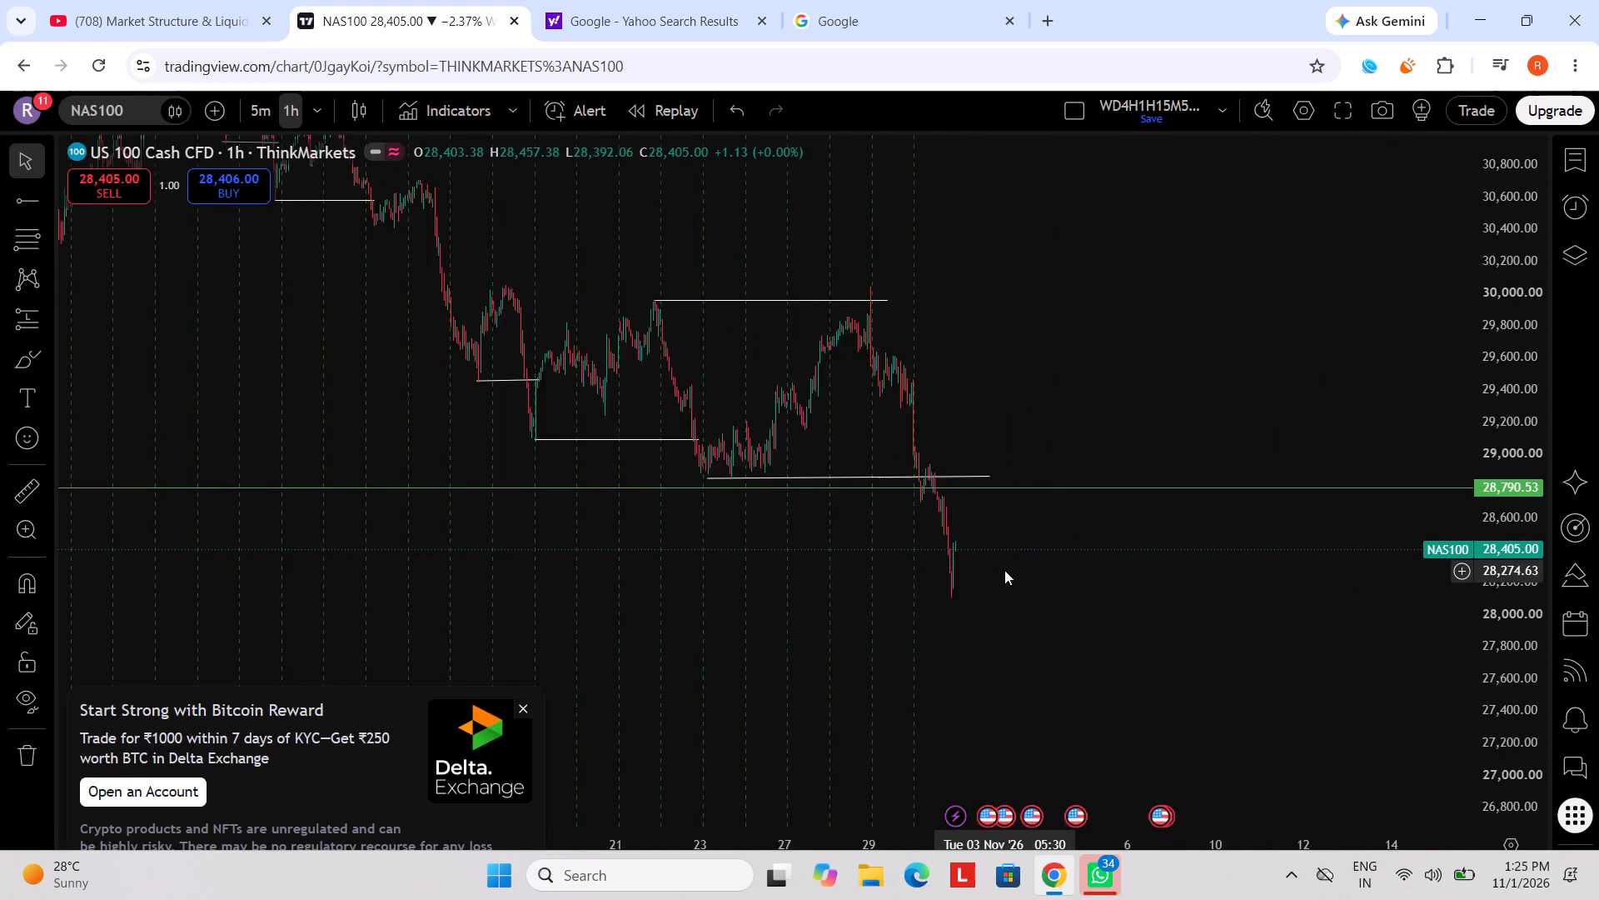
pyautogui.scroll(3, 1004, 570)
pyautogui.scroll(-10, 440, 570)
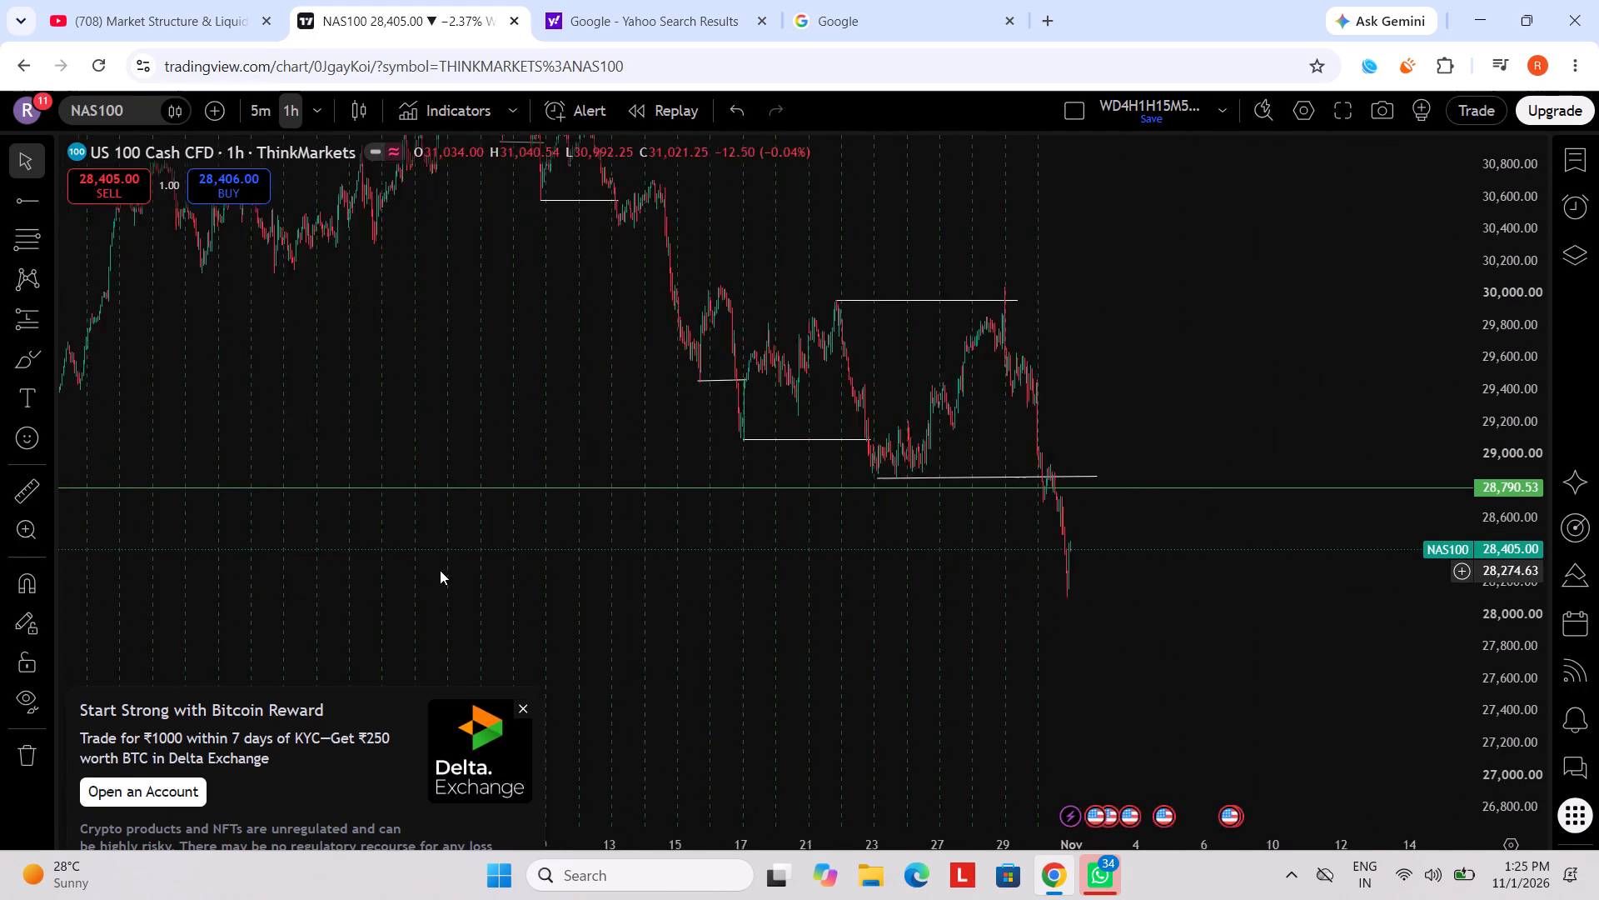
pyautogui.scroll(7, 538, 566)
pyautogui.moveTo(52, 559); pyautogui.dragTo(716, 560)
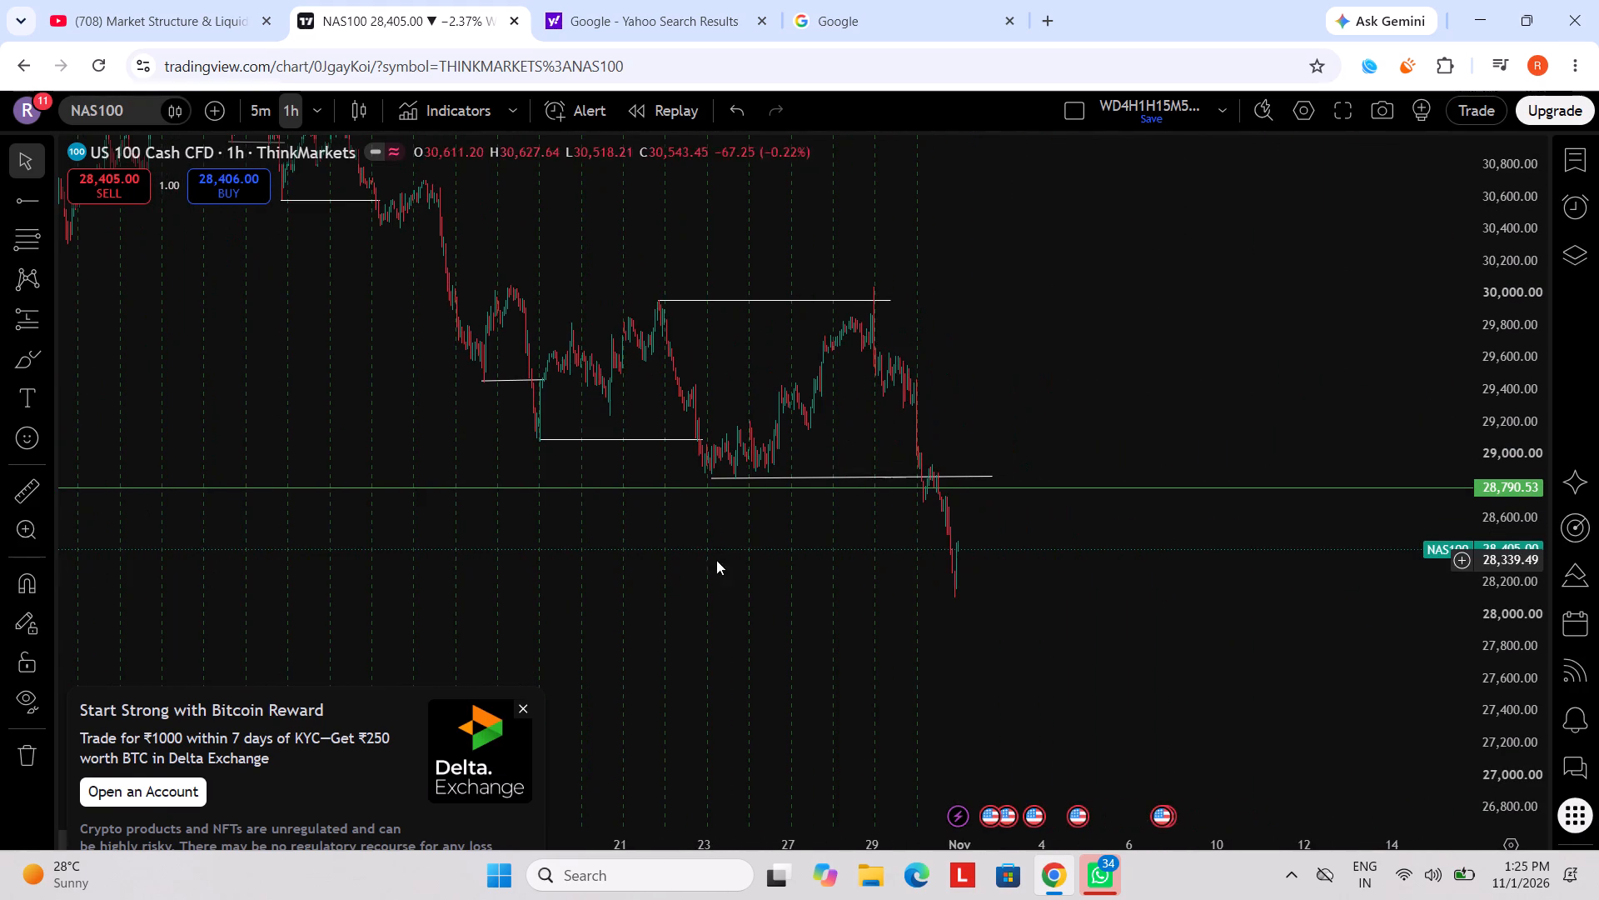
pyautogui.moveTo(716, 560); pyautogui.dragTo(981, 560)
# Examine the 17 September low and the neighbouring mid-September swing lows against the horizontal ray.
pyautogui.moveTo(187, 559); pyautogui.dragTo(1338, 557)
pyautogui.scroll(5, 889, 570)
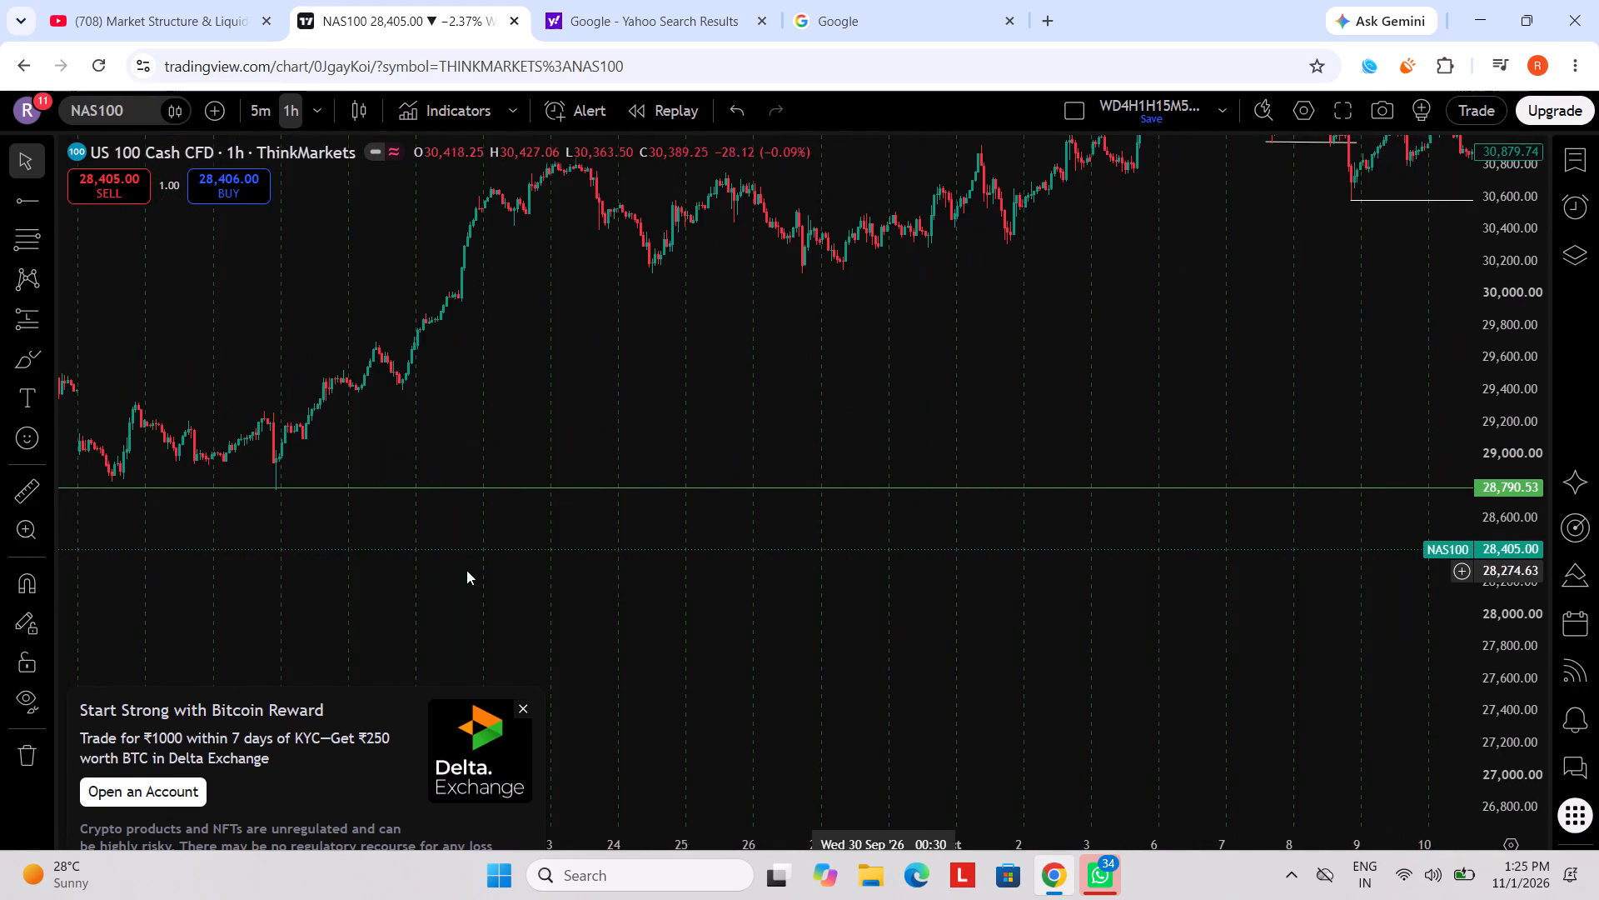
pyautogui.moveTo(436, 570); pyautogui.dragTo(1293, 570)
pyautogui.scroll(20, 1514, 552)
pyautogui.scroll(2, 1514, 552)
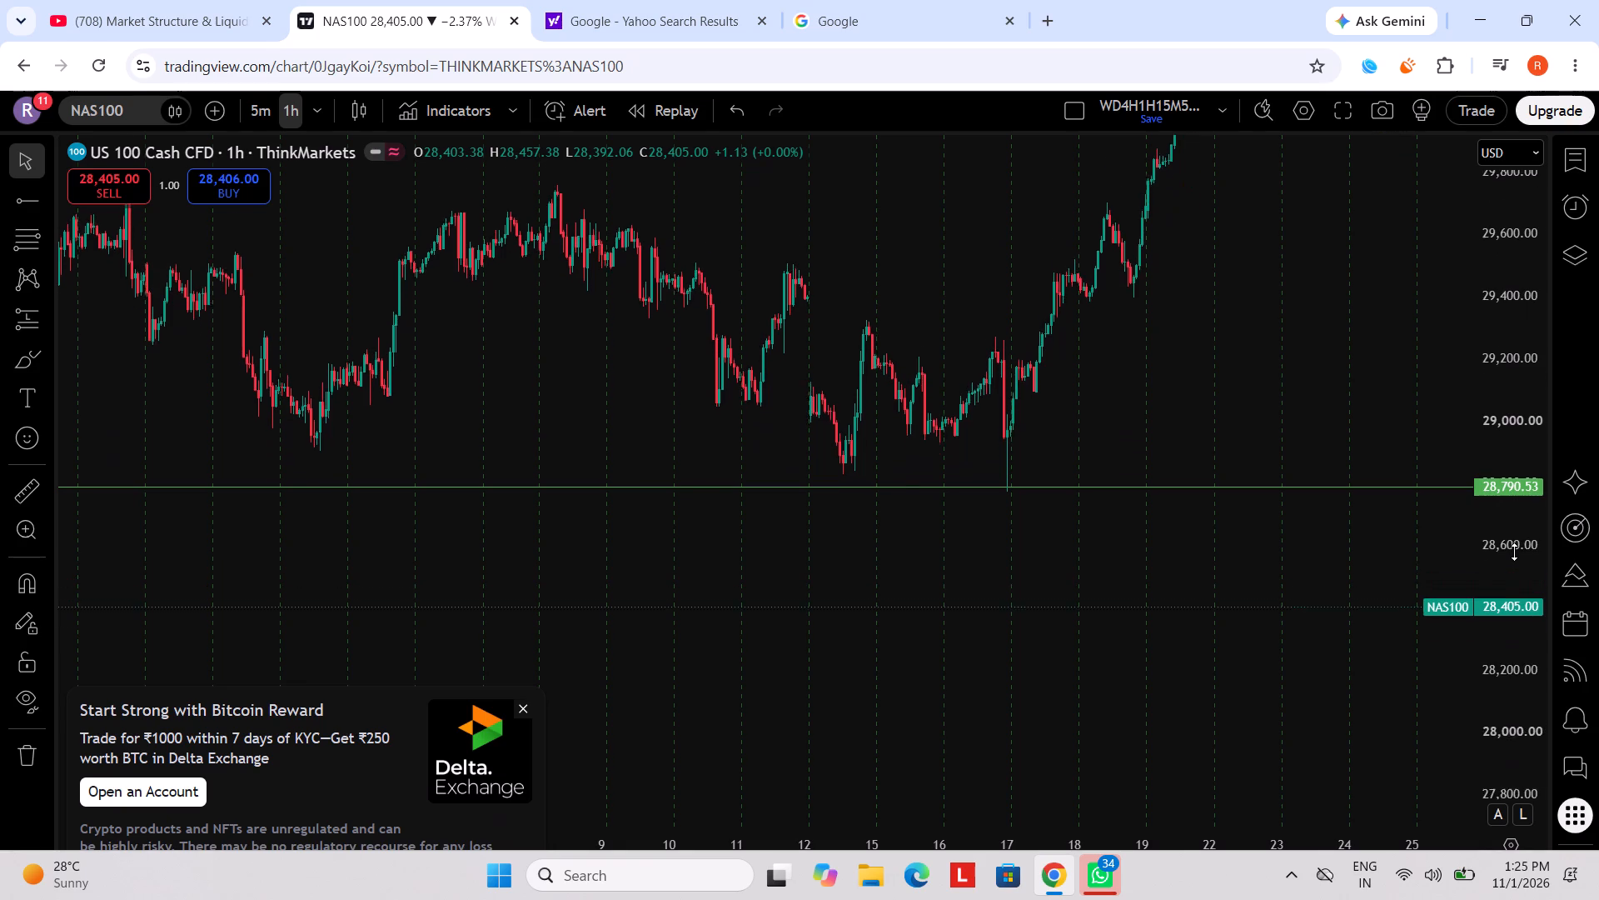
pyautogui.scroll(1, 1514, 552)
pyautogui.scroll(8, 1320, 442)
pyautogui.moveTo(725, 437); pyautogui.dragTo(1131, 468)
pyautogui.scroll(2, 1131, 468)
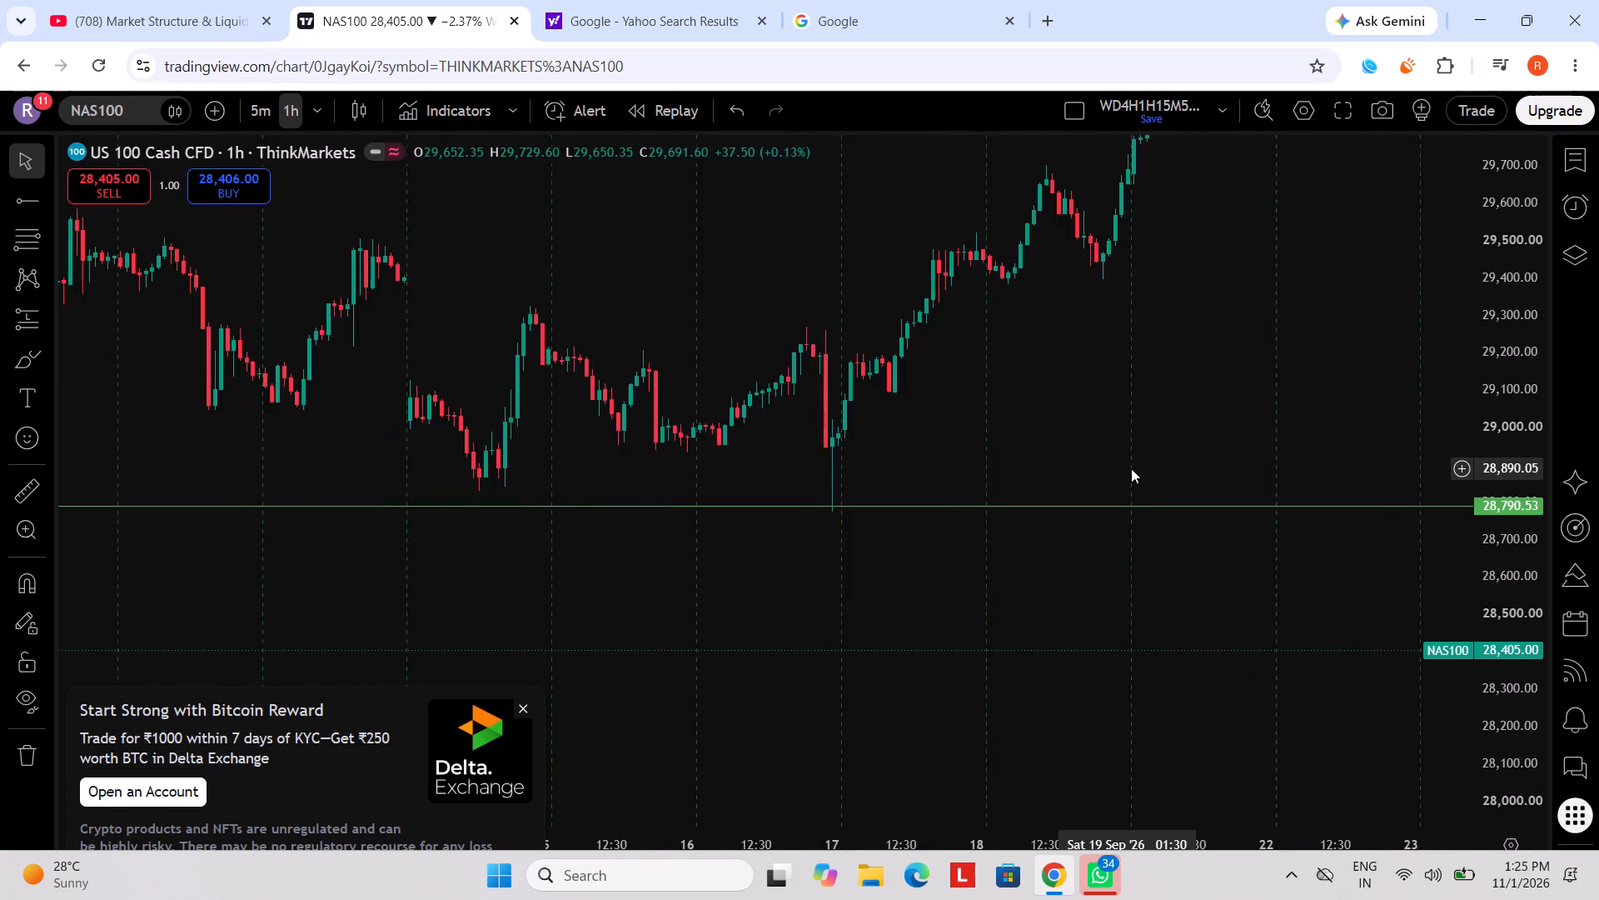
pyautogui.scroll(3, 1131, 468)
pyautogui.moveTo(627, 468); pyautogui.dragTo(1127, 479)
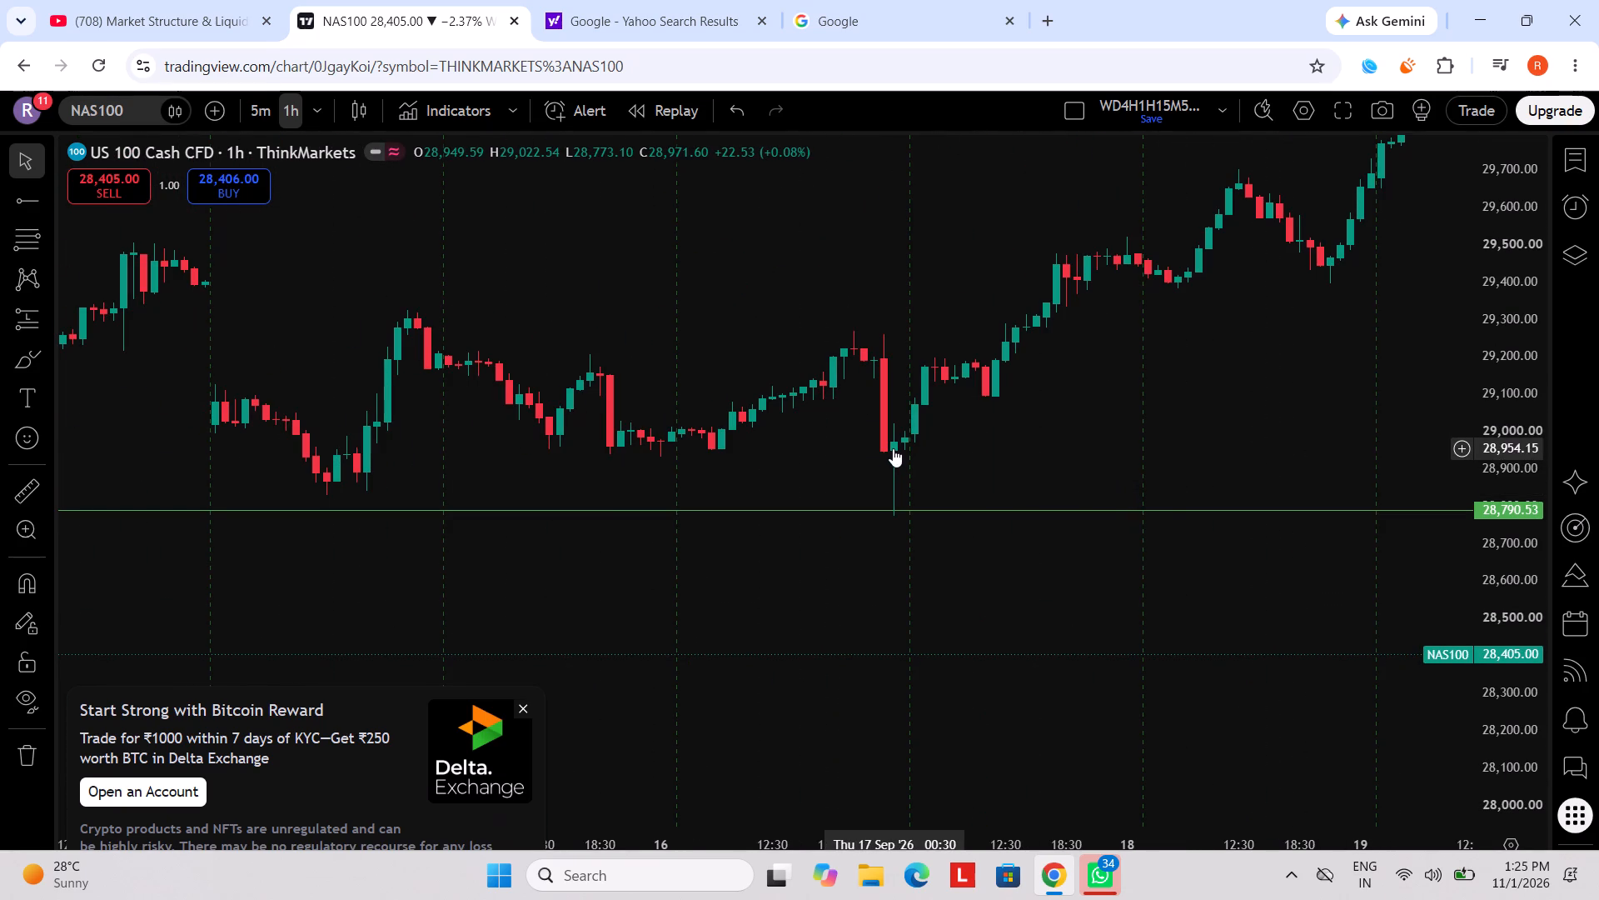
pyautogui.moveTo(1368, 464); pyautogui.dragTo(804, 460)
# Examine the price path from the September lows through the marked October highs and lows to the latest candles.
pyautogui.scroll(-5, 805, 460)
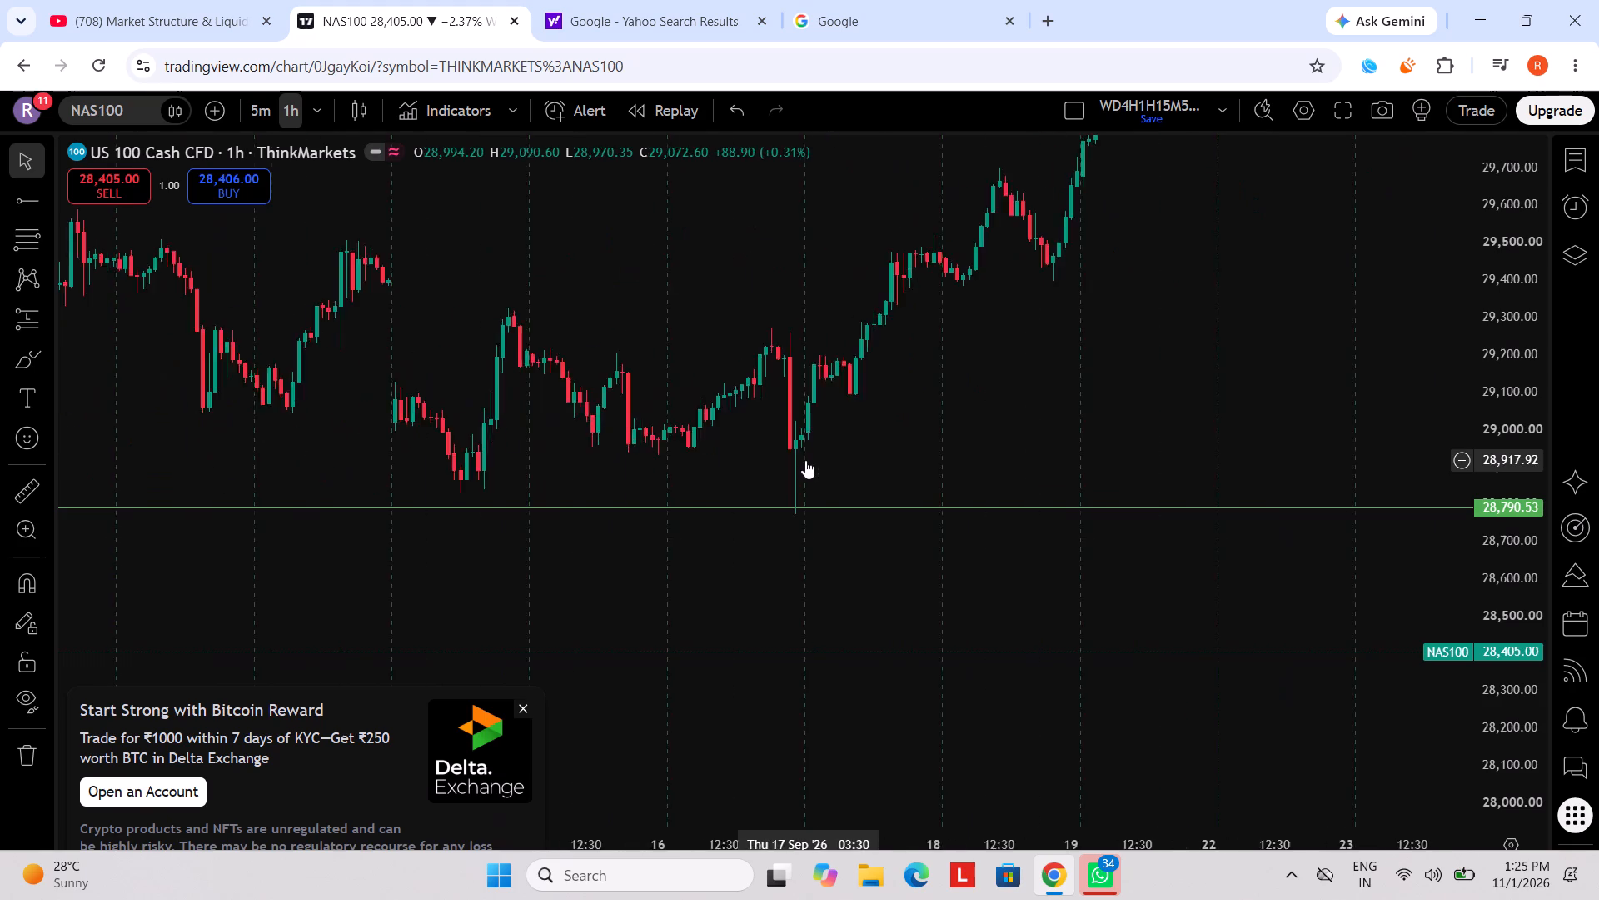
pyautogui.scroll(-5, 805, 460)
pyautogui.moveTo(1303, 412); pyautogui.dragTo(788, 419)
pyautogui.scroll(-6, 1421, 423)
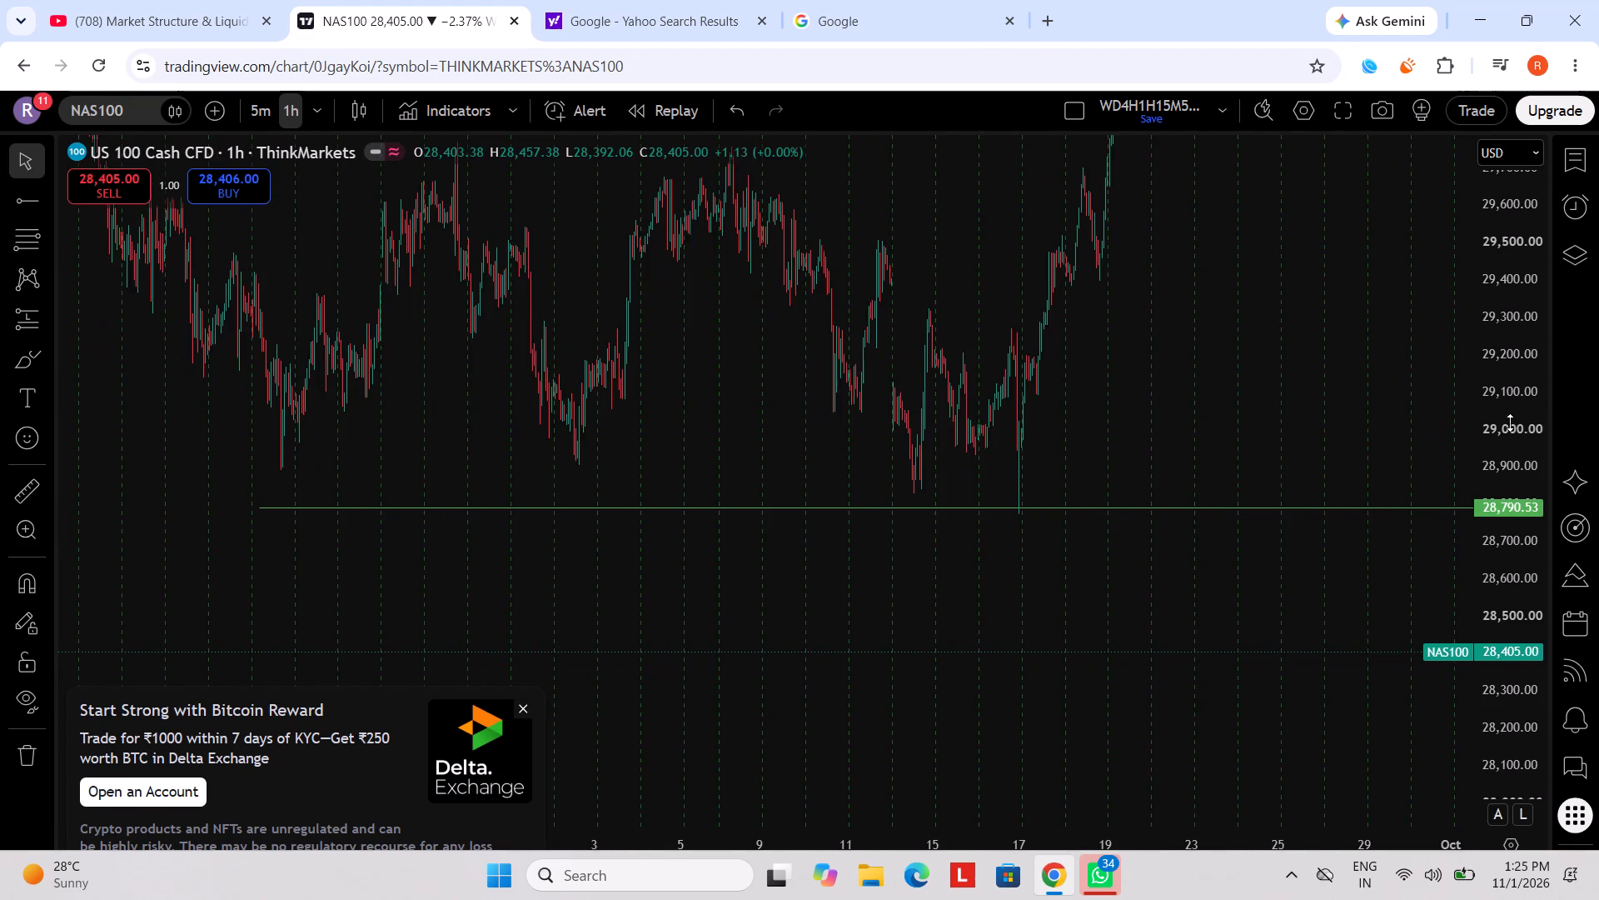
pyautogui.scroll(-20, 1511, 421)
pyautogui.scroll(-18, 1511, 421)
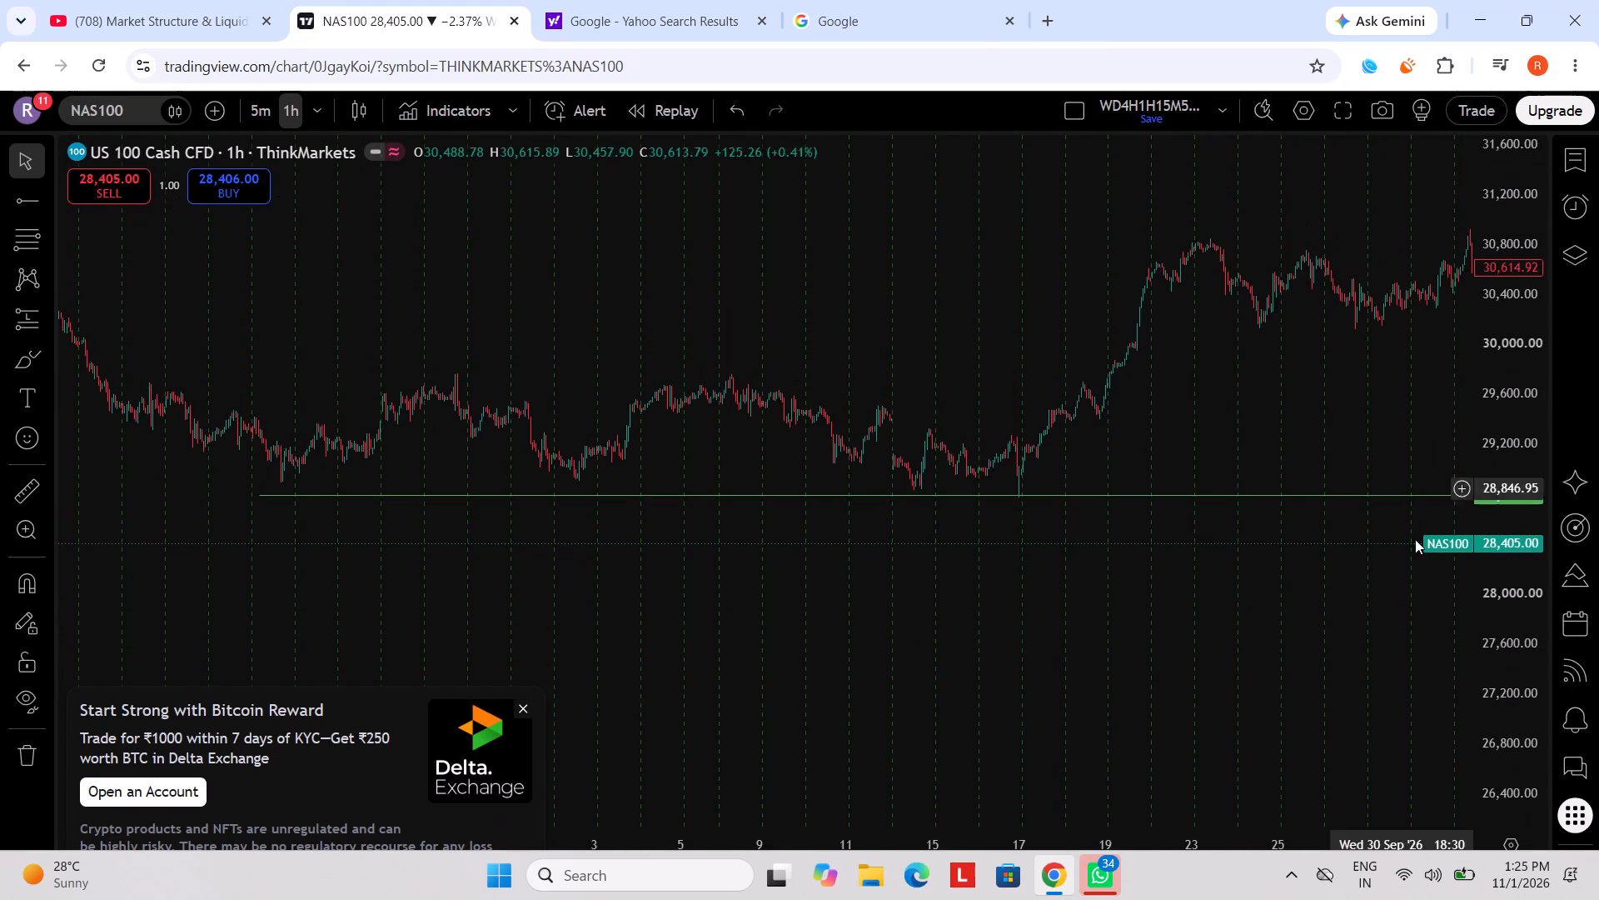
pyautogui.moveTo(1415, 539); pyautogui.dragTo(498, 471)
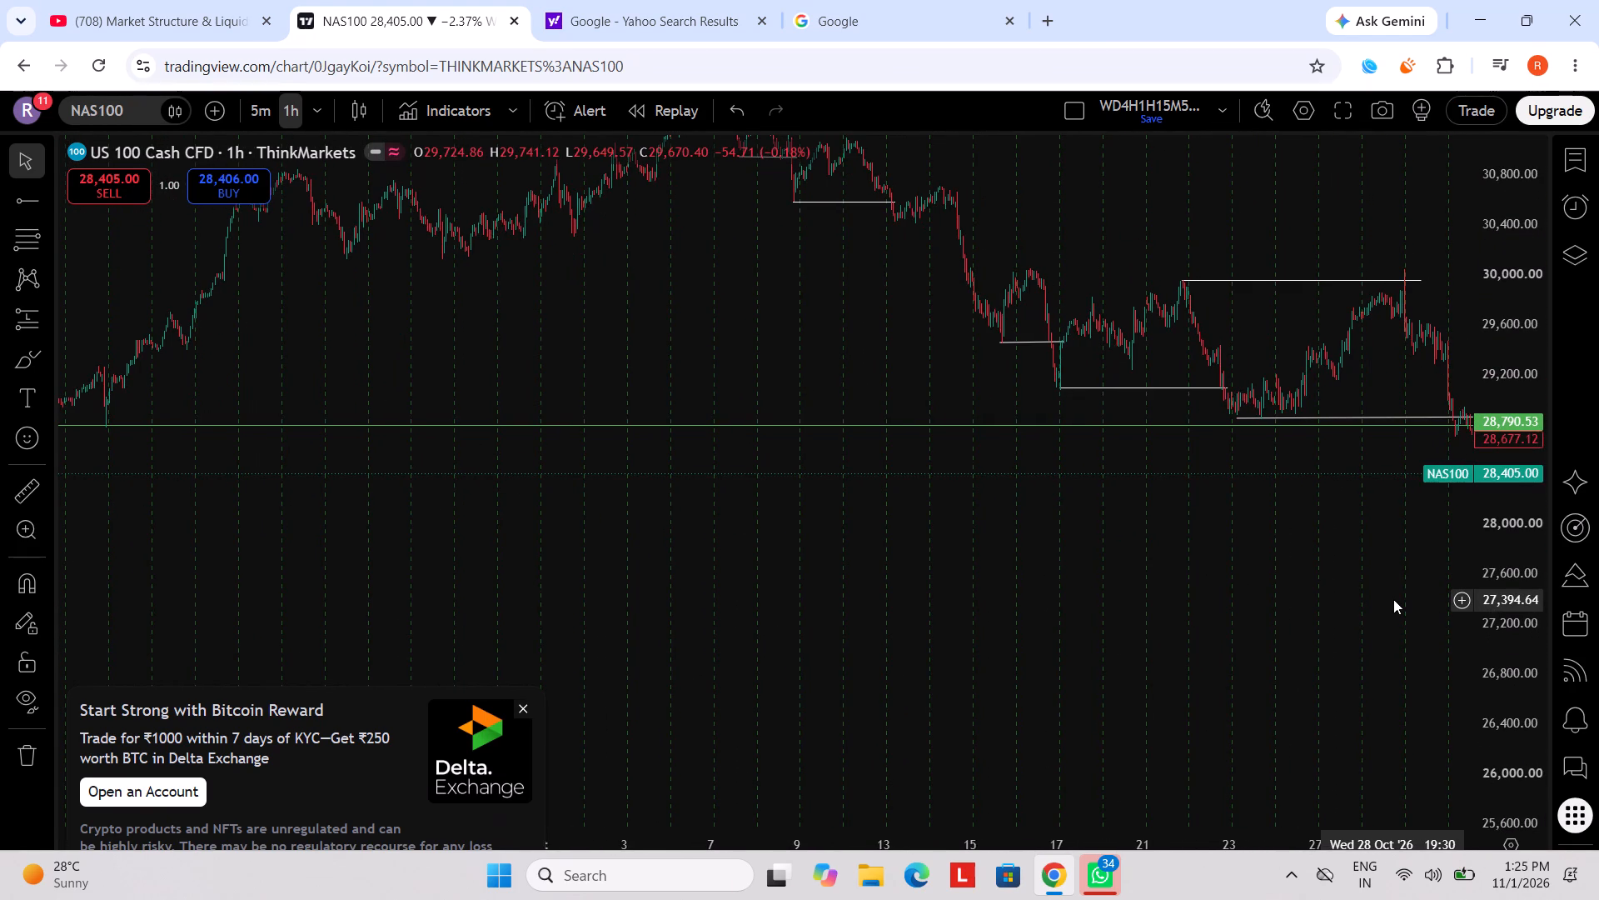
pyautogui.scroll(-1, 1591, 403)
pyautogui.scroll(6, 1591, 403)
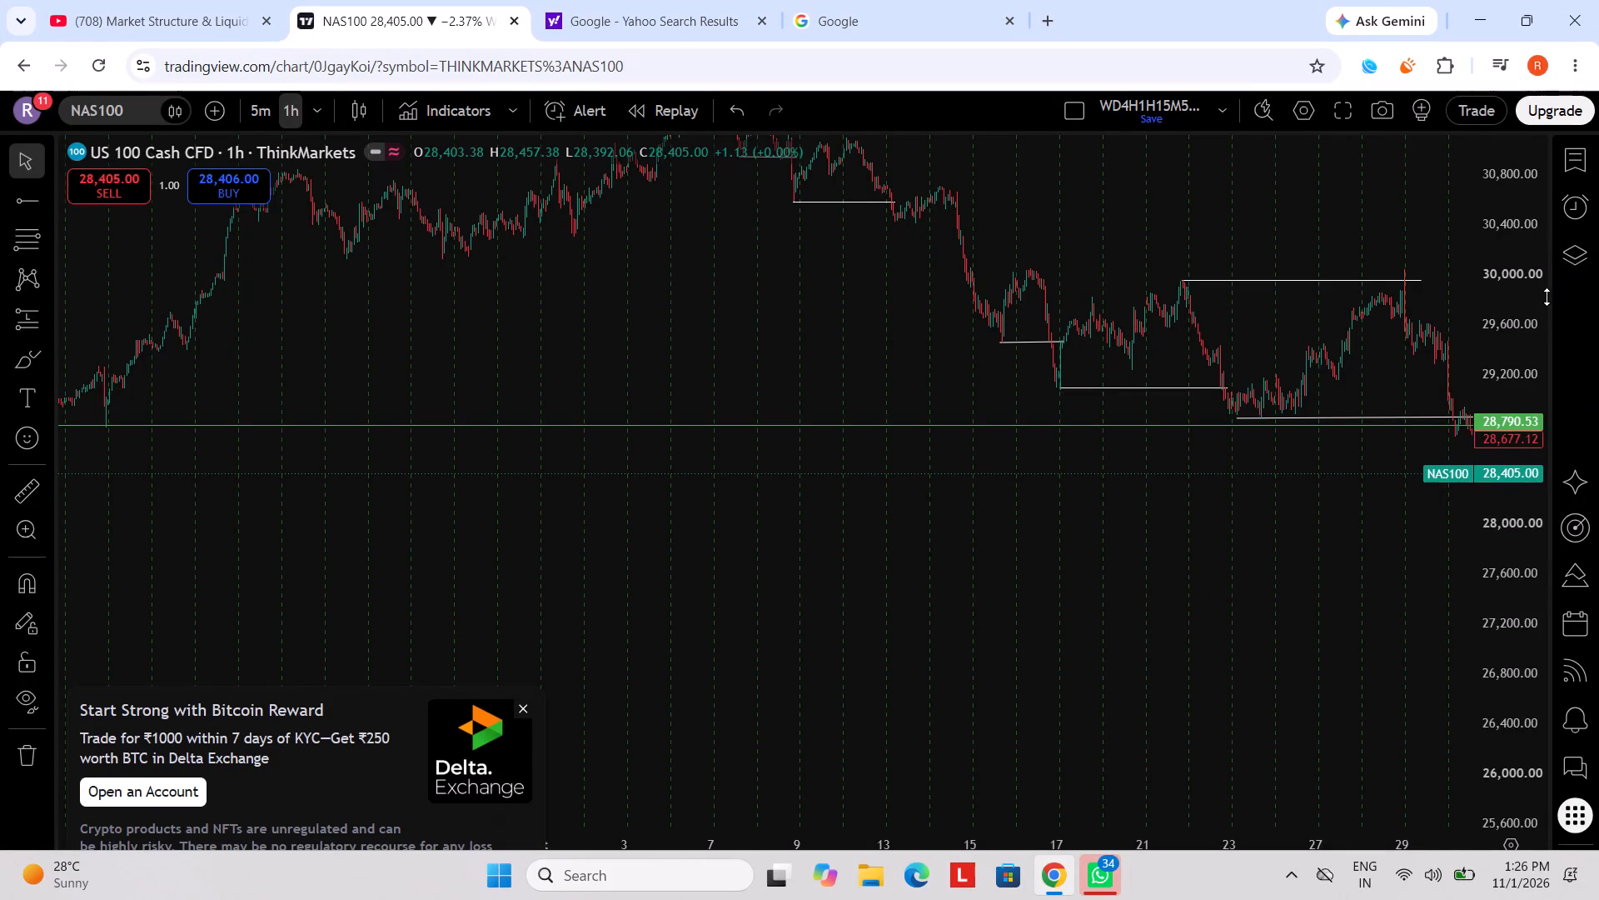
pyautogui.scroll(10, 1529, 328)
pyautogui.scroll(7, 1245, 577)
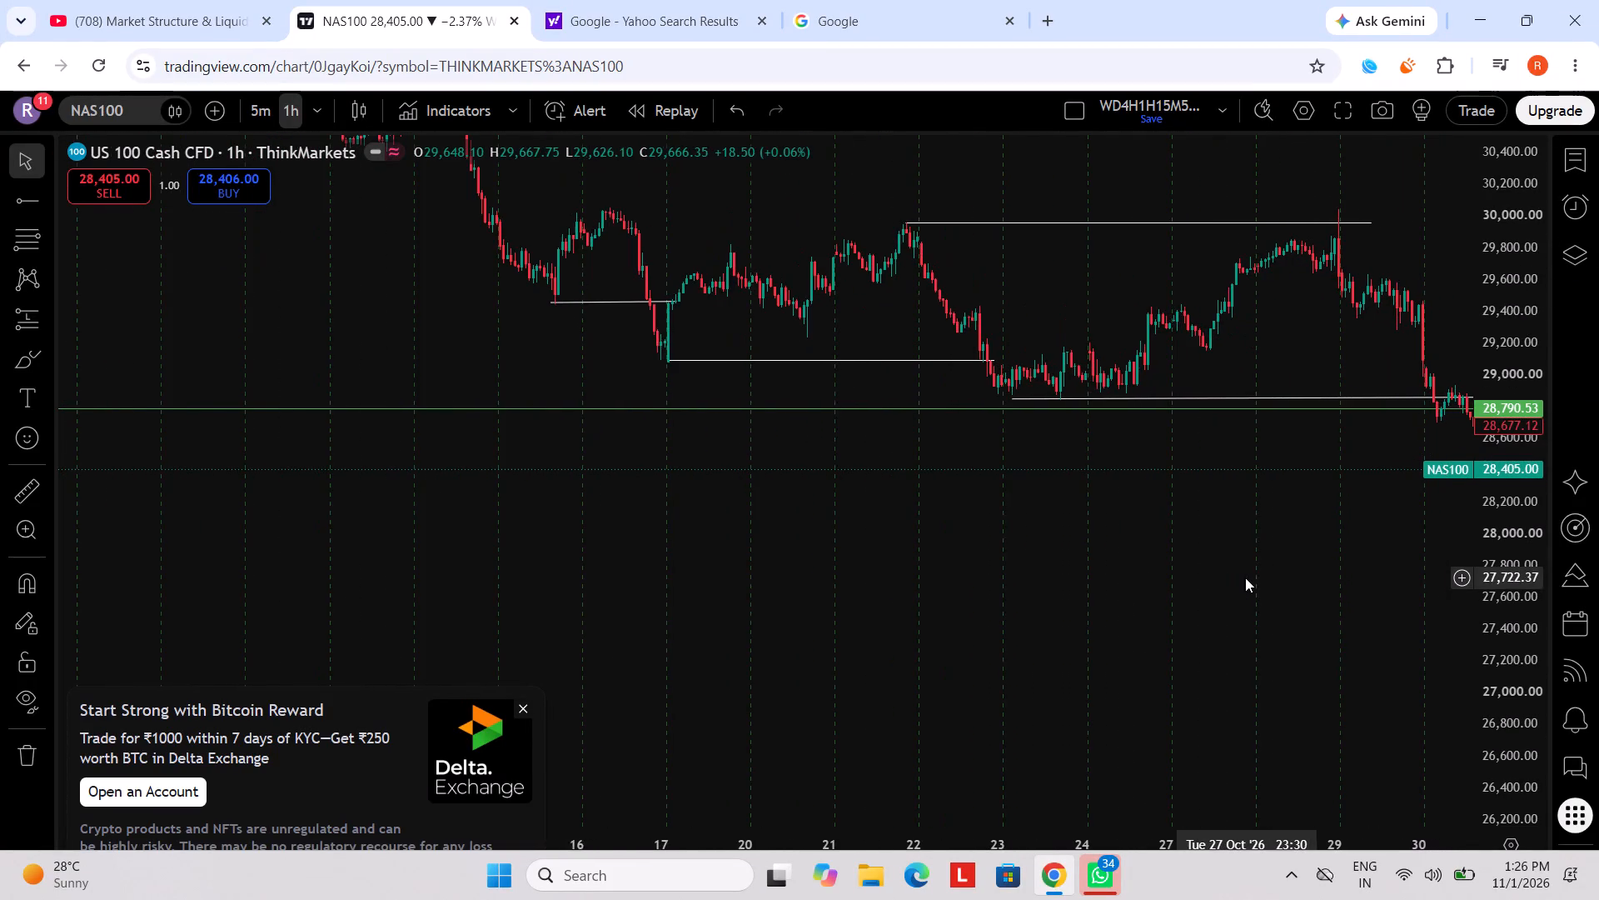
pyautogui.moveTo(1258, 572); pyautogui.dragTo(1037, 621)
pyautogui.scroll(-10, 1037, 621)
pyautogui.moveTo(1142, 552); pyautogui.dragTo(1122, 672)
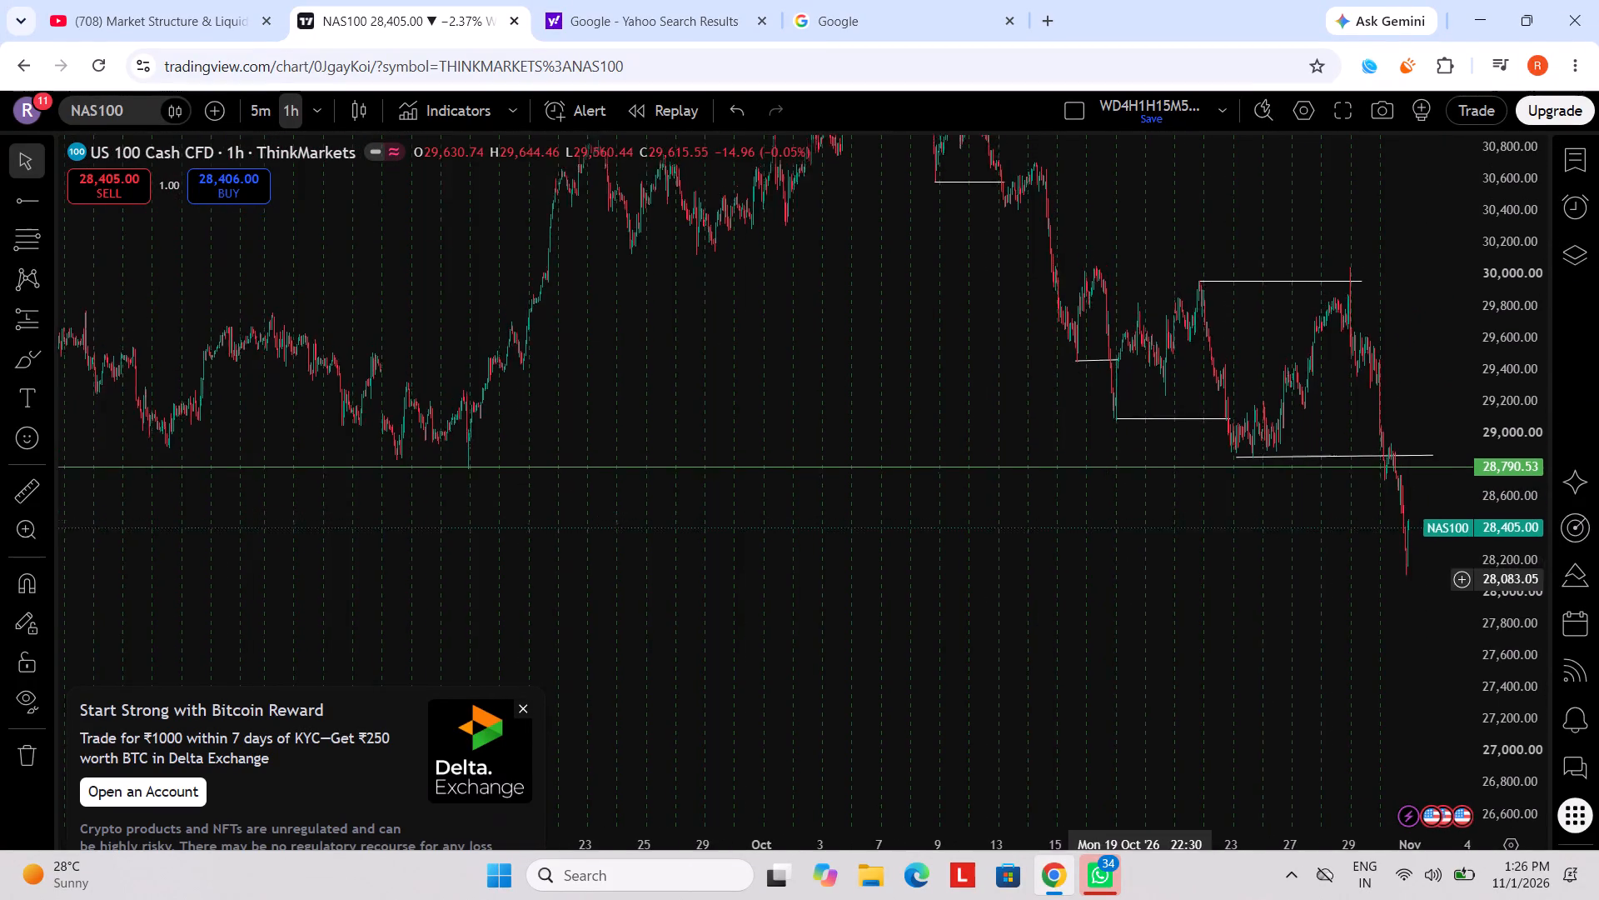
pyautogui.moveTo(1122, 672); pyautogui.dragTo(1120, 682)
pyautogui.scroll(7, 1243, 233)
pyautogui.moveTo(822, 296); pyautogui.dragTo(862, 294)
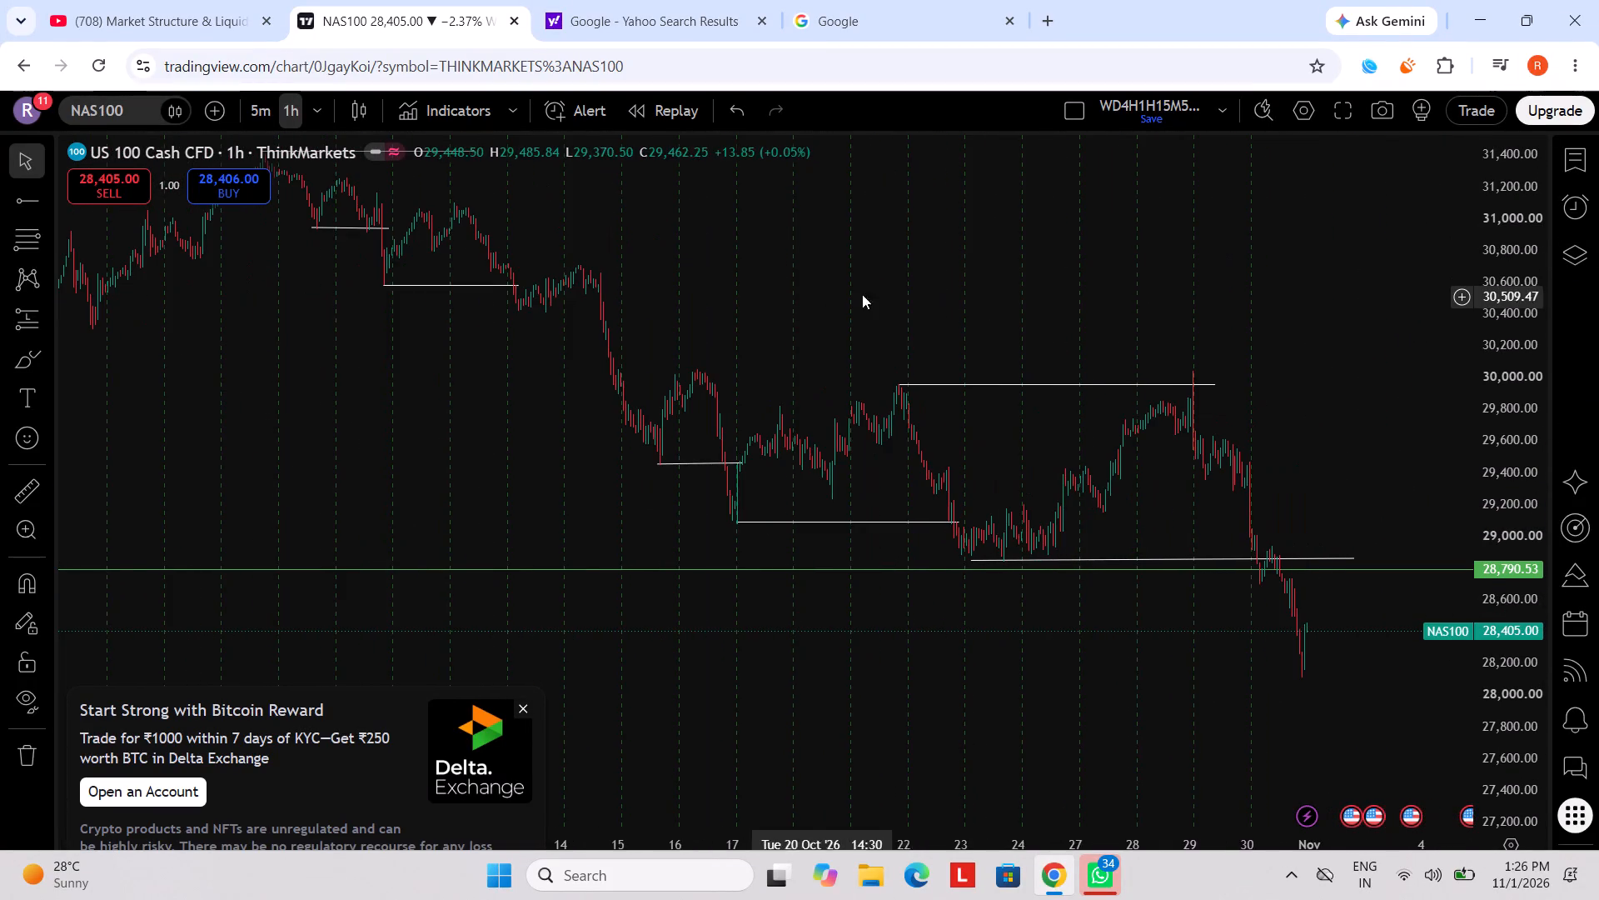
pyautogui.moveTo(862, 294); pyautogui.dragTo(1243, 294)
pyautogui.scroll(-5, 1099, 338)
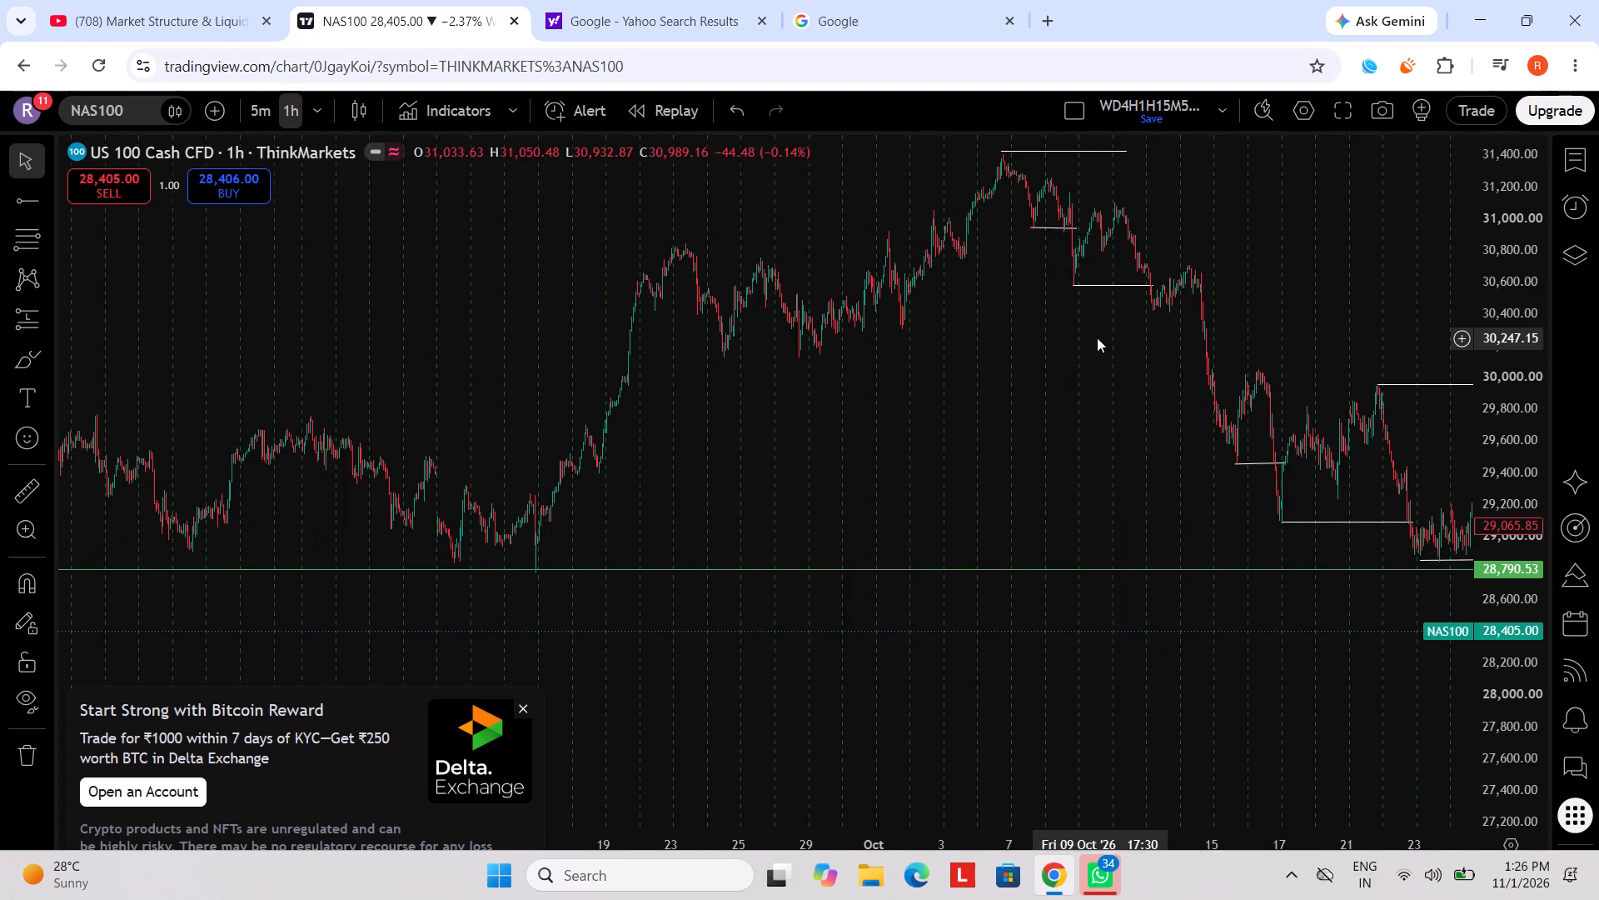
# Draw a trend line along the October highs from 8 October, 20:30, at about 31,095 to 13 October, 04:30, at about 31,091.
pyautogui.moveTo(1097, 337); pyautogui.dragTo(1096, 488)
pyautogui.scroll(9, 1179, 350)
pyautogui.moveTo(845, 303); pyautogui.dragTo(1547, 300)
pyautogui.scroll(19, 1527, 351)
pyautogui.moveTo(1419, 216); pyautogui.dragTo(1372, 292)
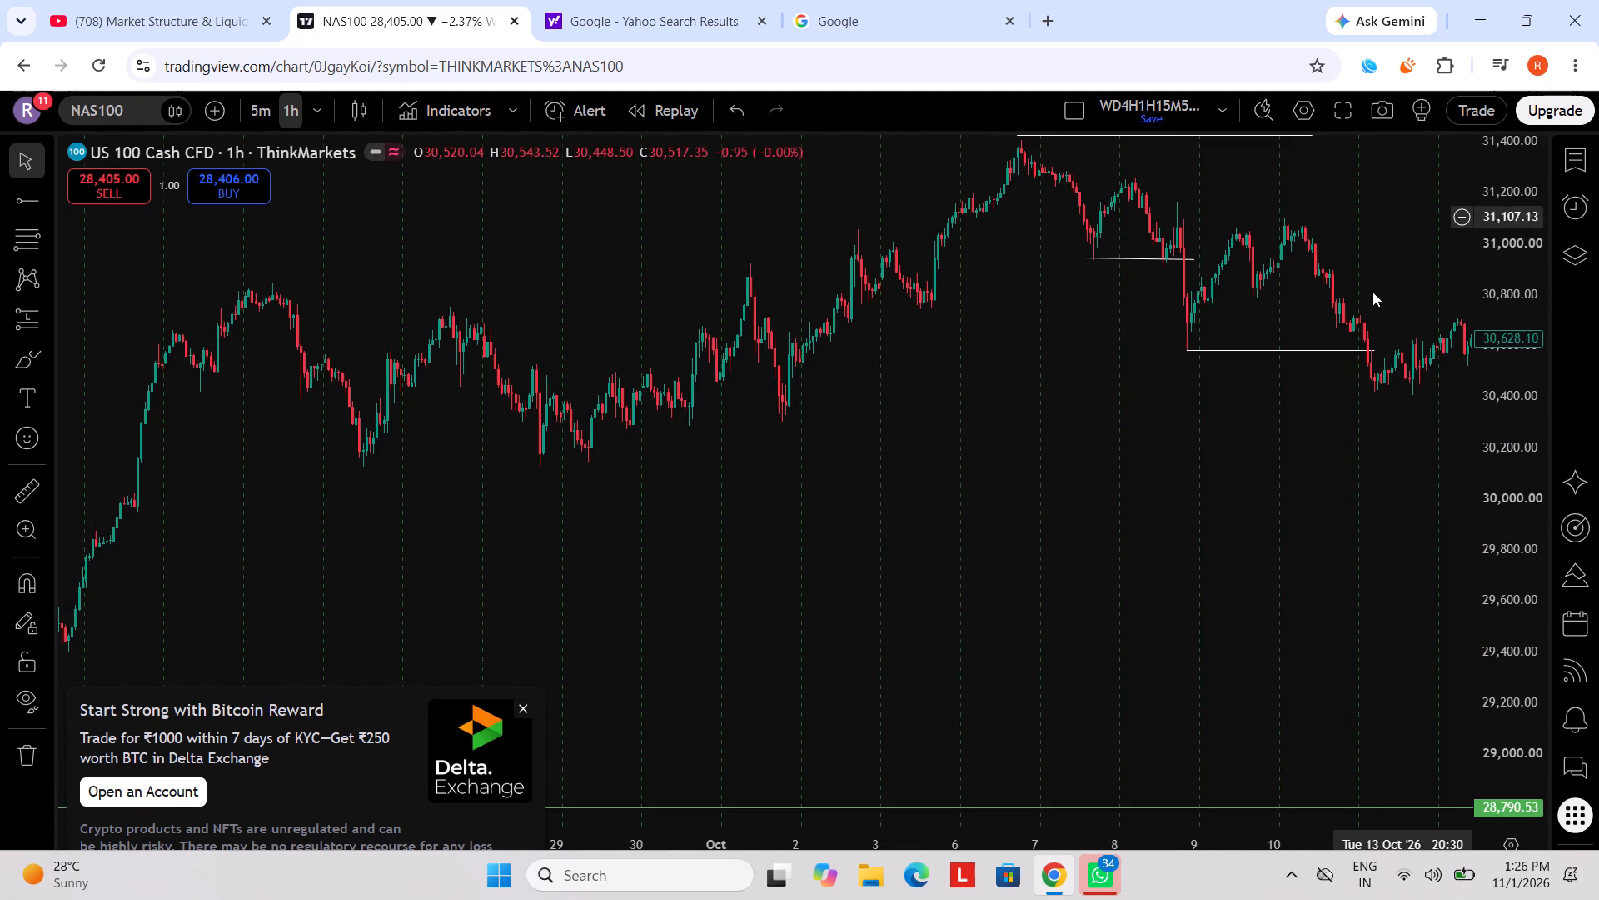
pyautogui.moveTo(1372, 292); pyautogui.dragTo(1091, 544)
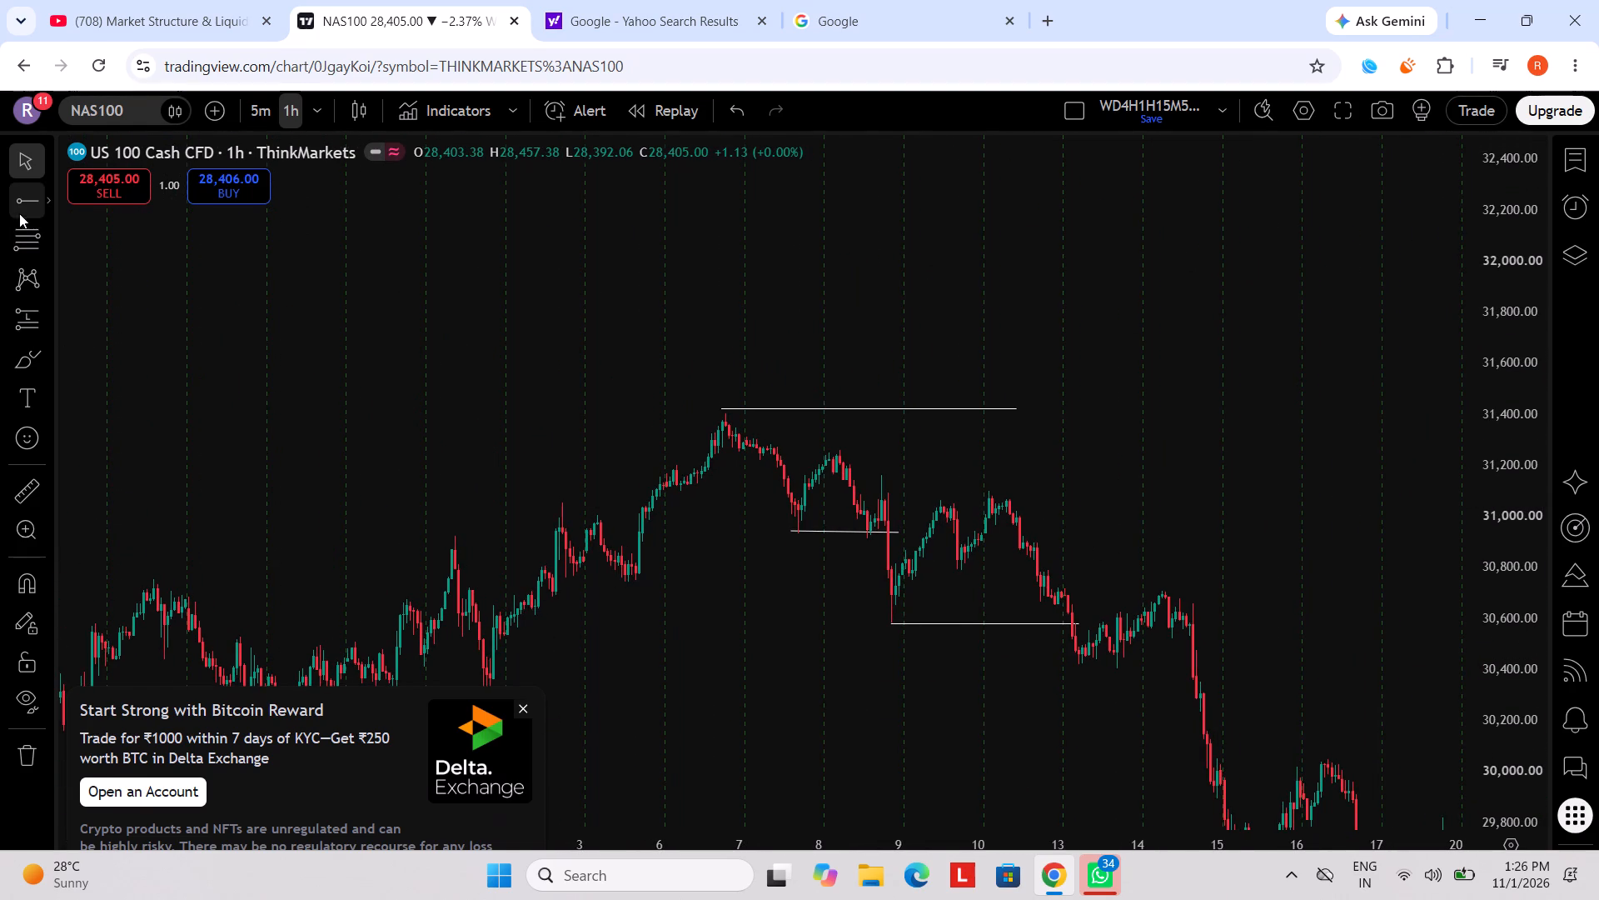
pyautogui.doubleClick(49, 194)
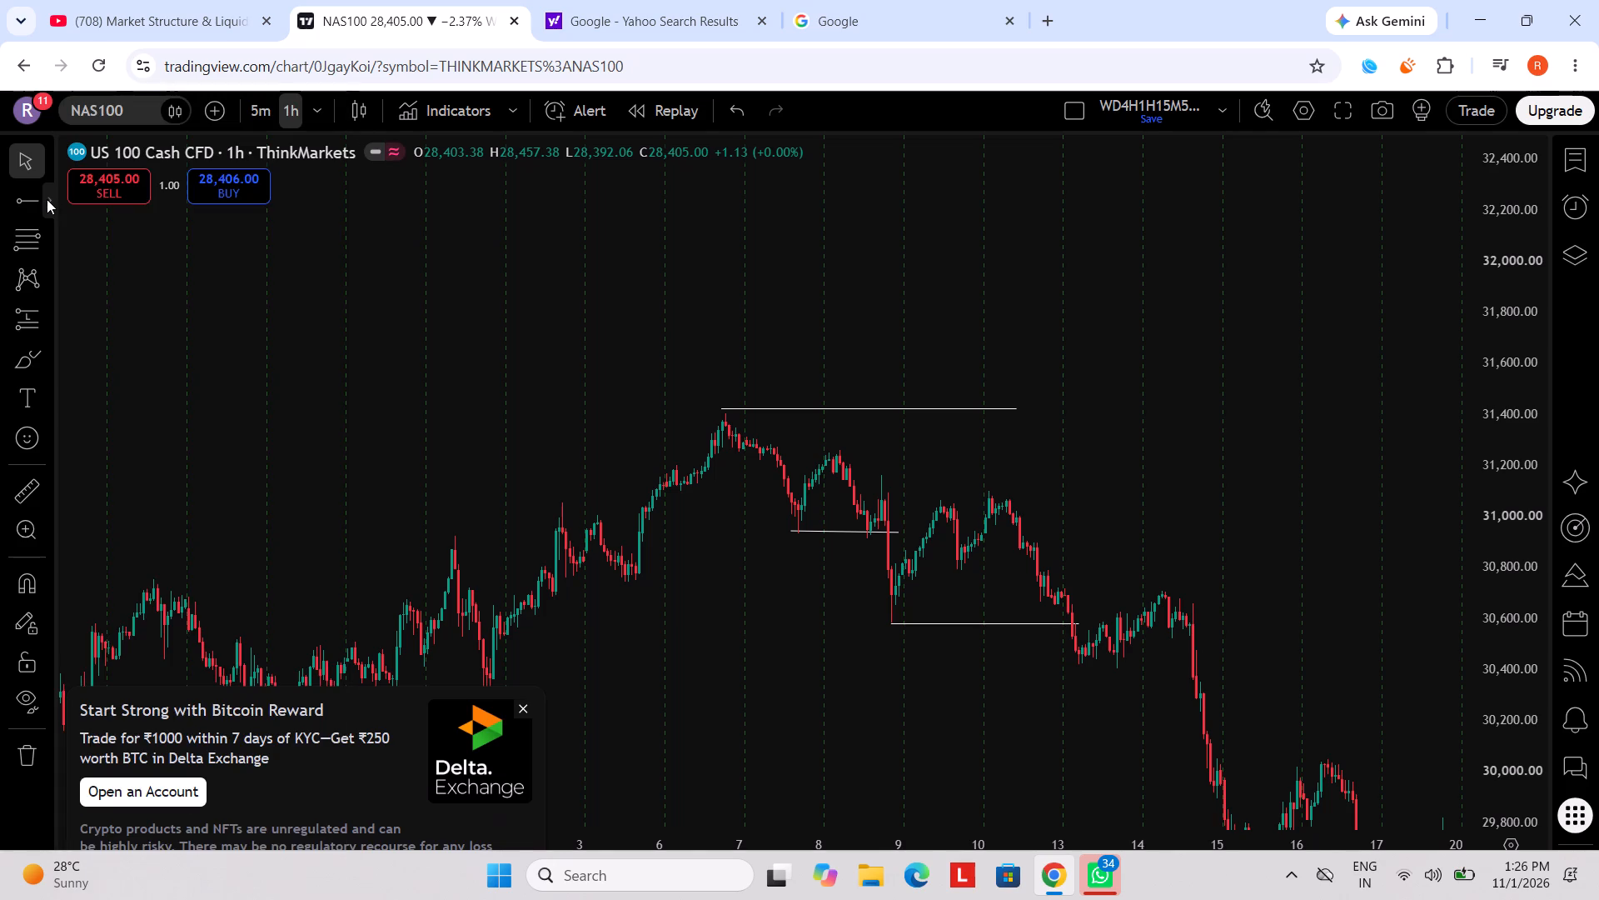
pyautogui.click(50, 201)
pyautogui.click(126, 153)
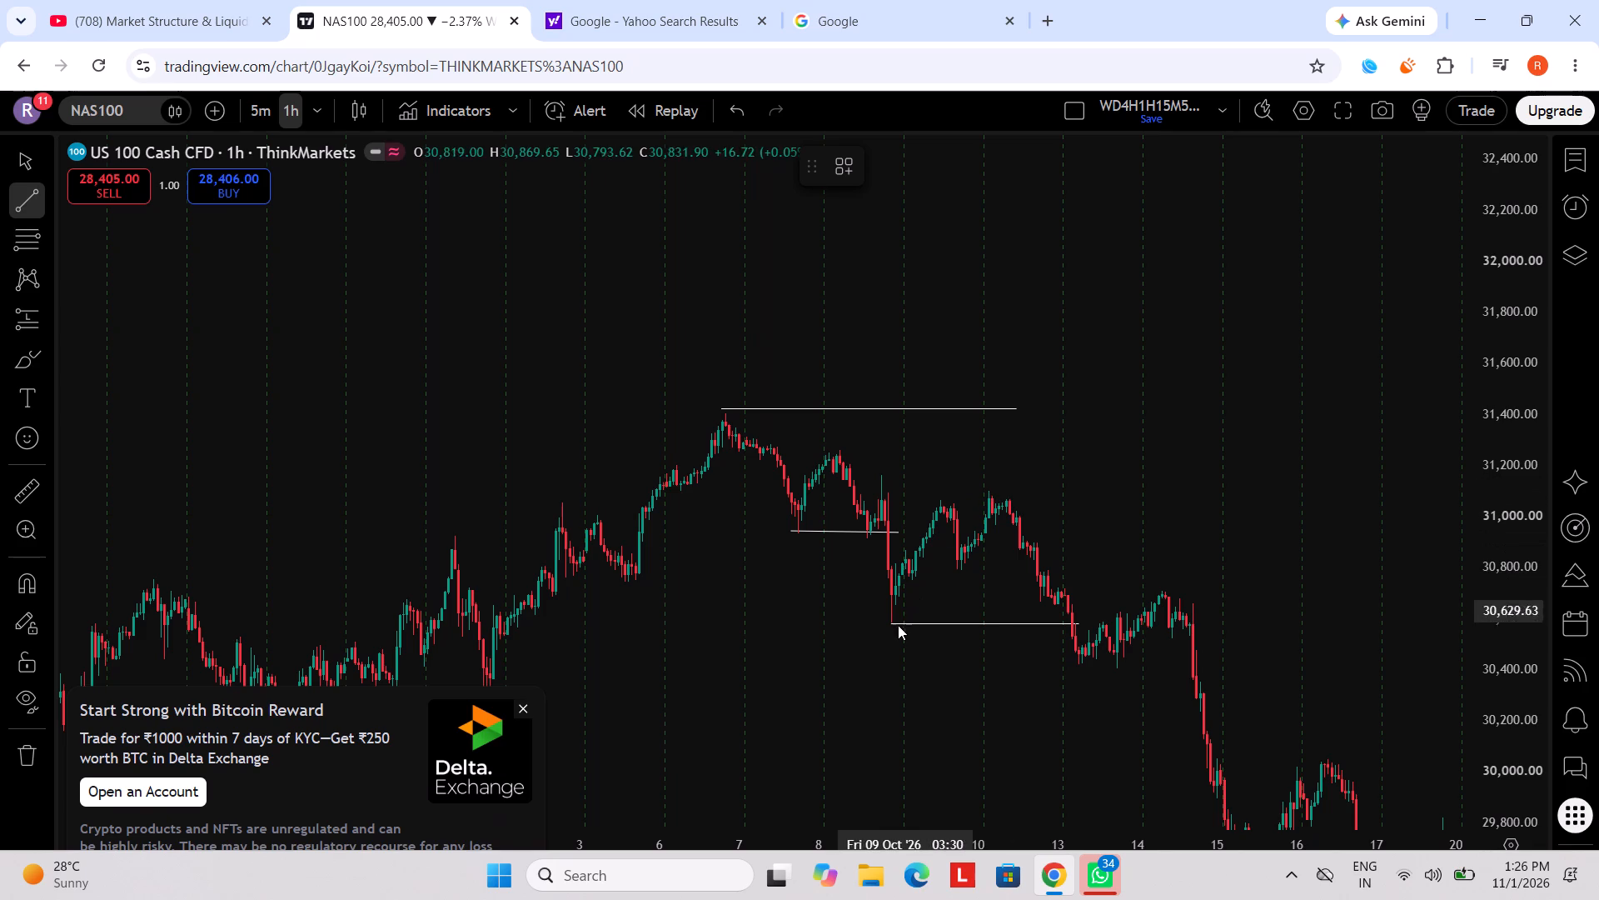
pyautogui.click(883, 492)
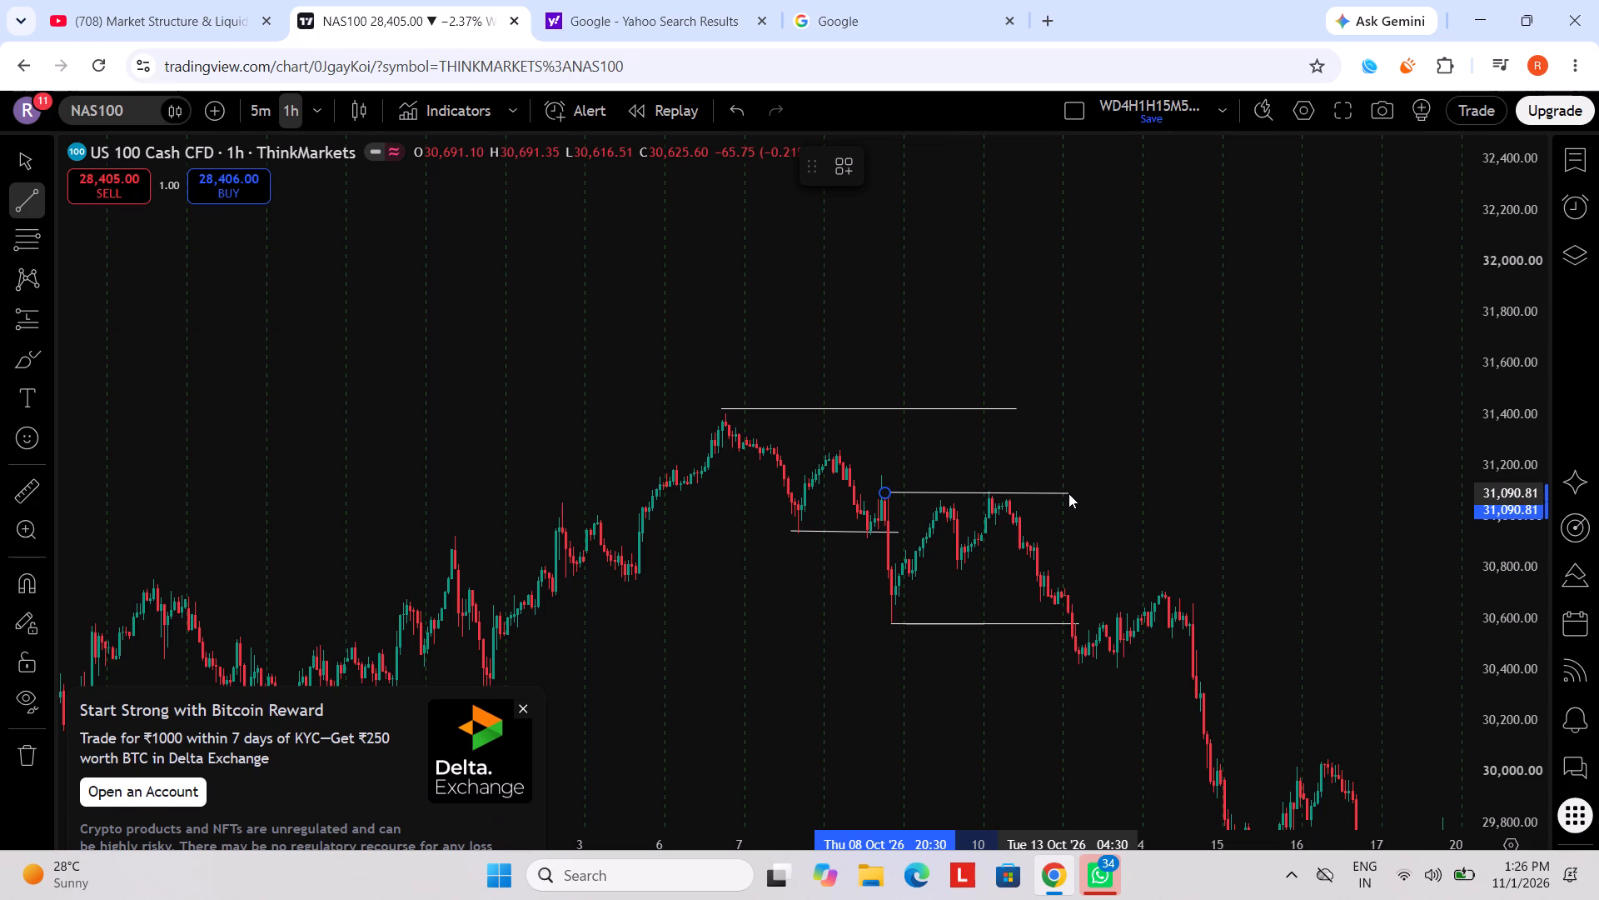
pyautogui.click(1068, 493)
# Examine how the candles from 8 to 14 October relate to the new upper line and the marked lows.
pyautogui.scroll(12, 1522, 481)
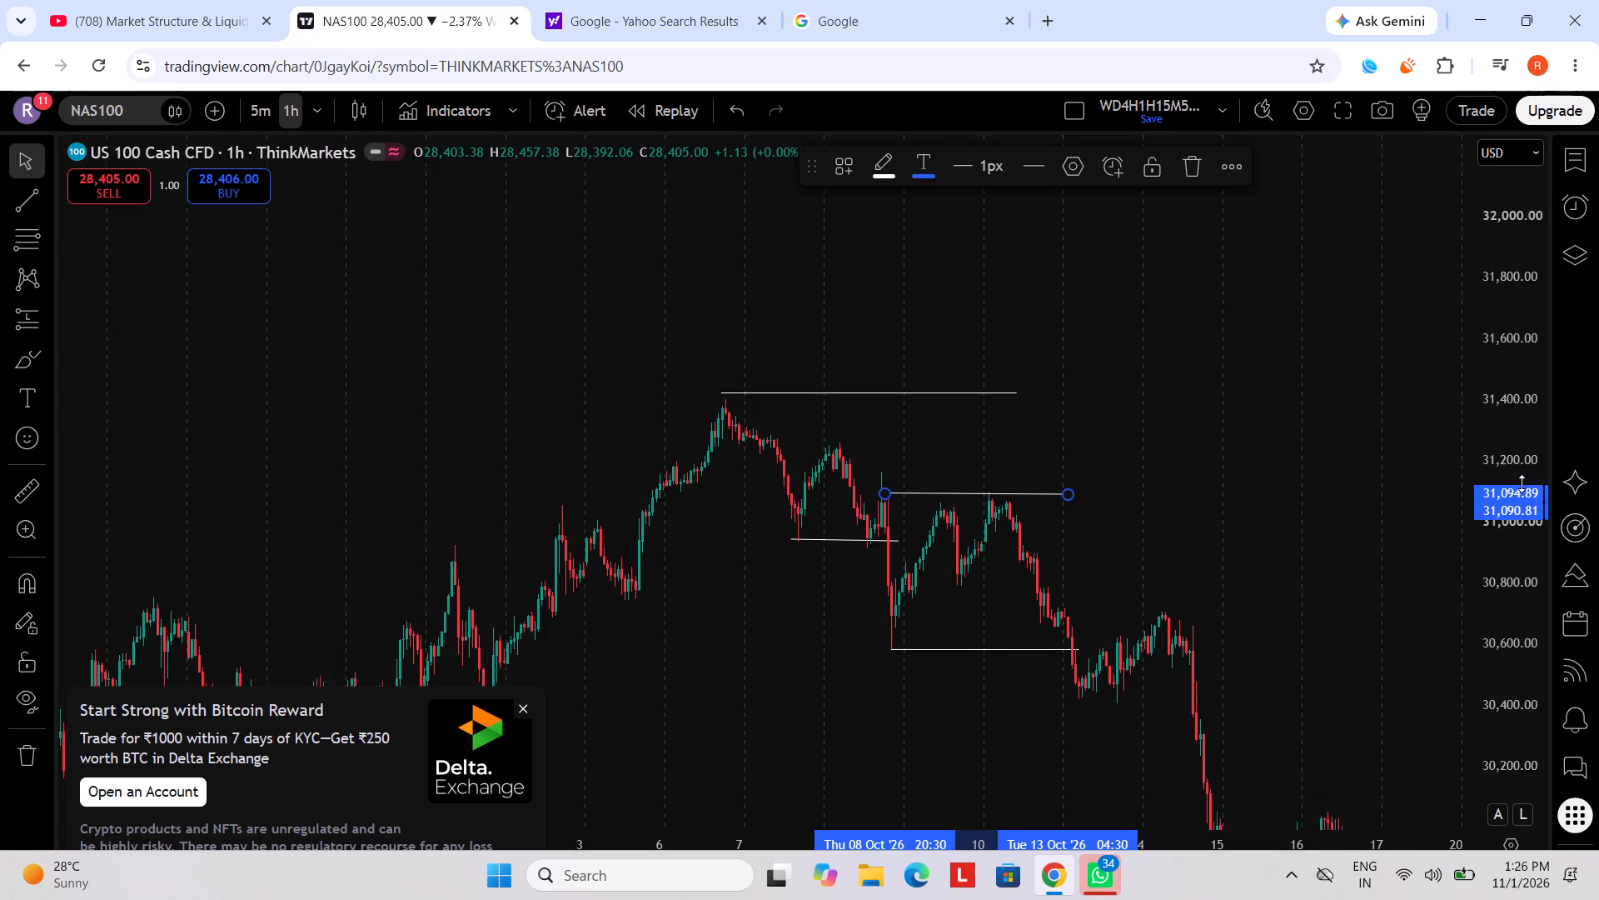
pyautogui.scroll(8, 1522, 483)
pyautogui.scroll(15, 1340, 517)
pyautogui.moveTo(807, 517); pyautogui.dragTo(809, 517)
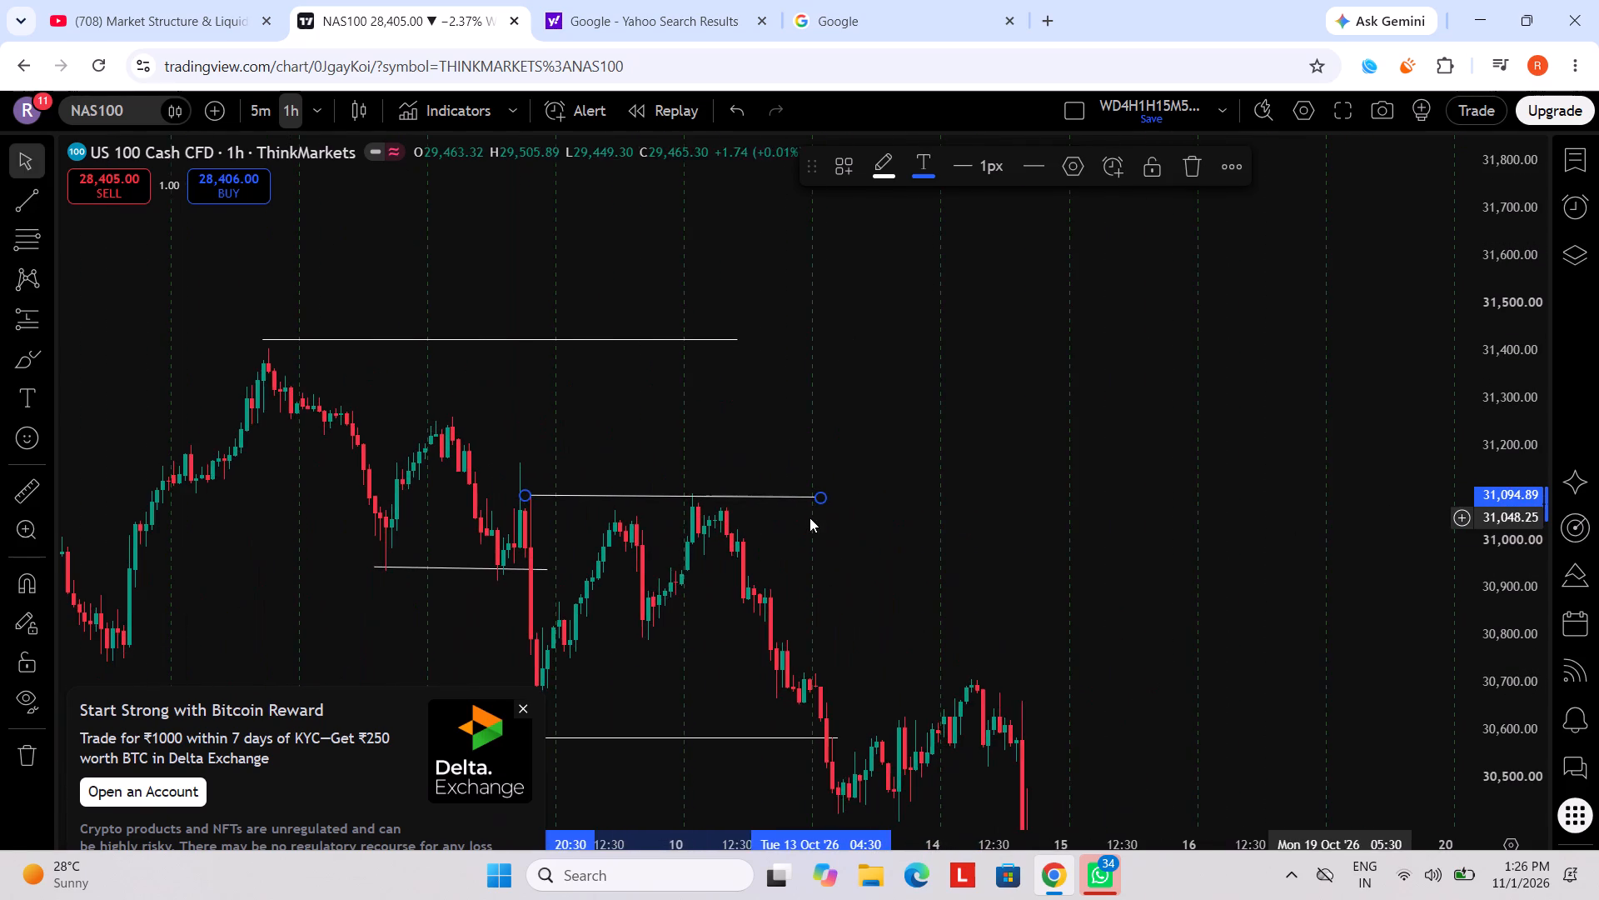
pyautogui.moveTo(809, 517); pyautogui.dragTo(1340, 453)
pyautogui.scroll(7, 1339, 455)
pyautogui.moveTo(570, 515); pyautogui.dragTo(1256, 473)
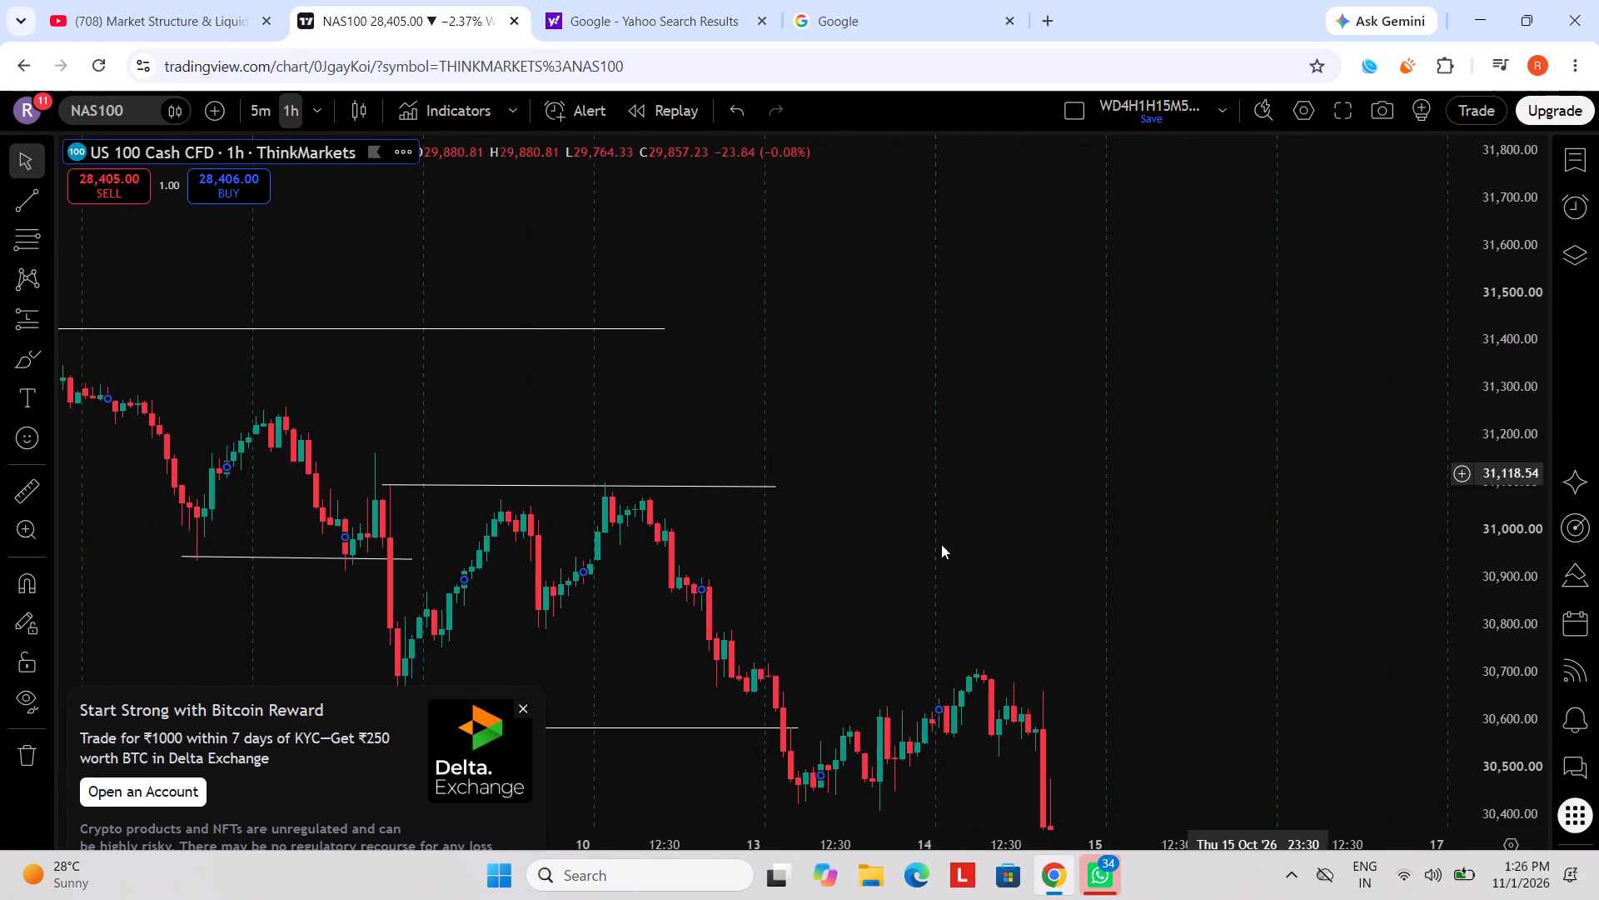
pyautogui.scroll(7, 939, 544)
pyautogui.moveTo(664, 536); pyautogui.dragTo(1510, 414)
pyautogui.scroll(-6, 1517, 420)
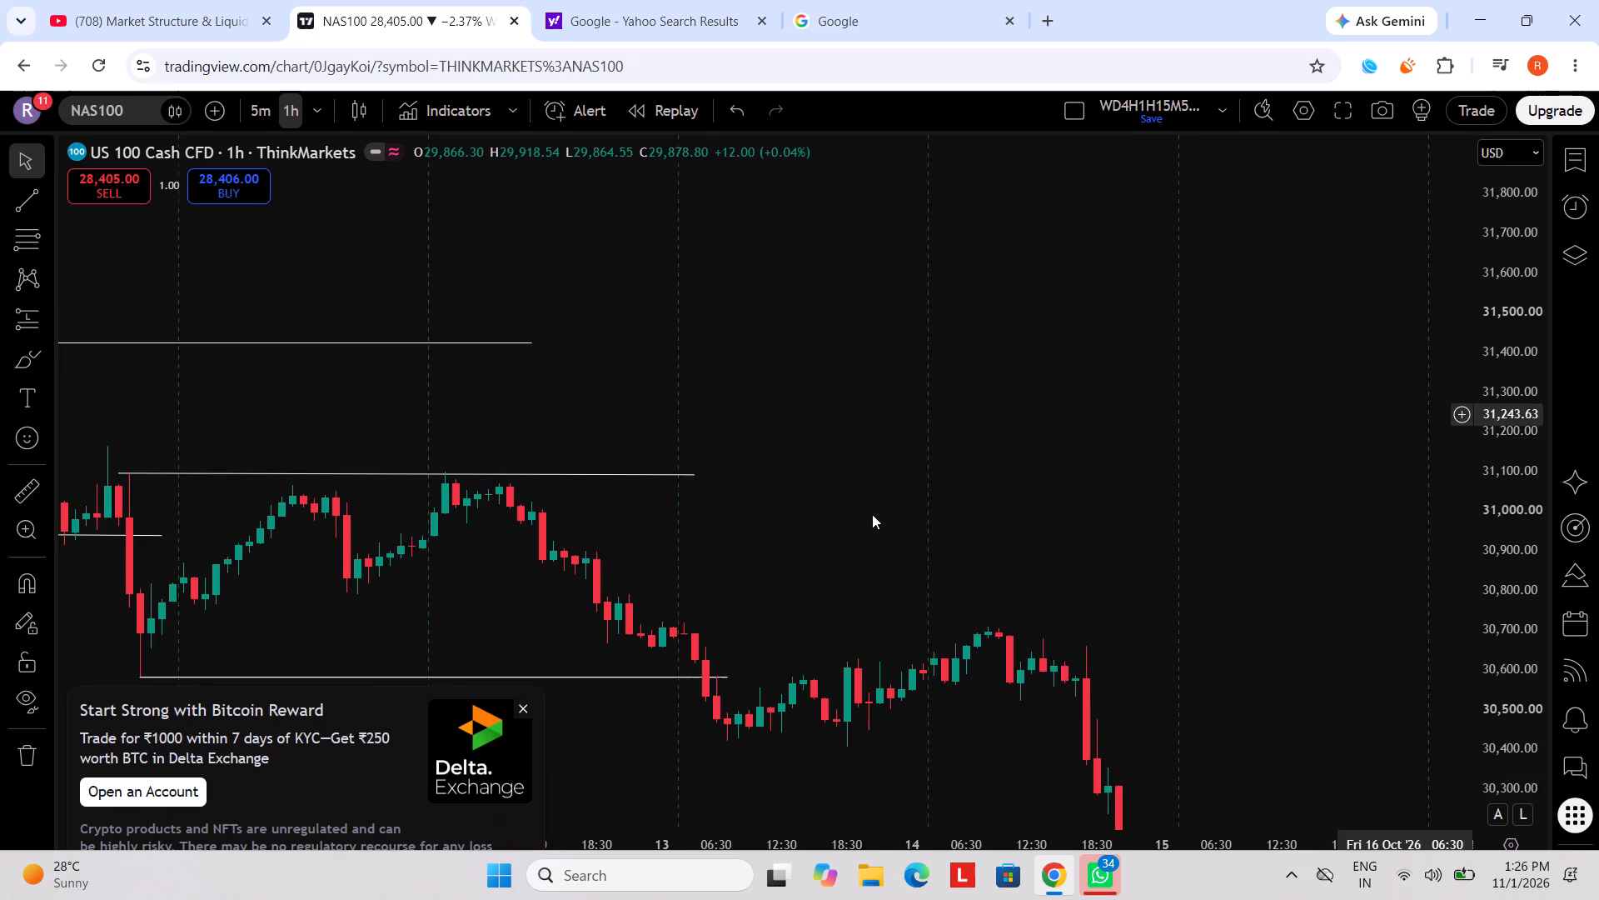
pyautogui.moveTo(668, 511); pyautogui.dragTo(1303, 420)
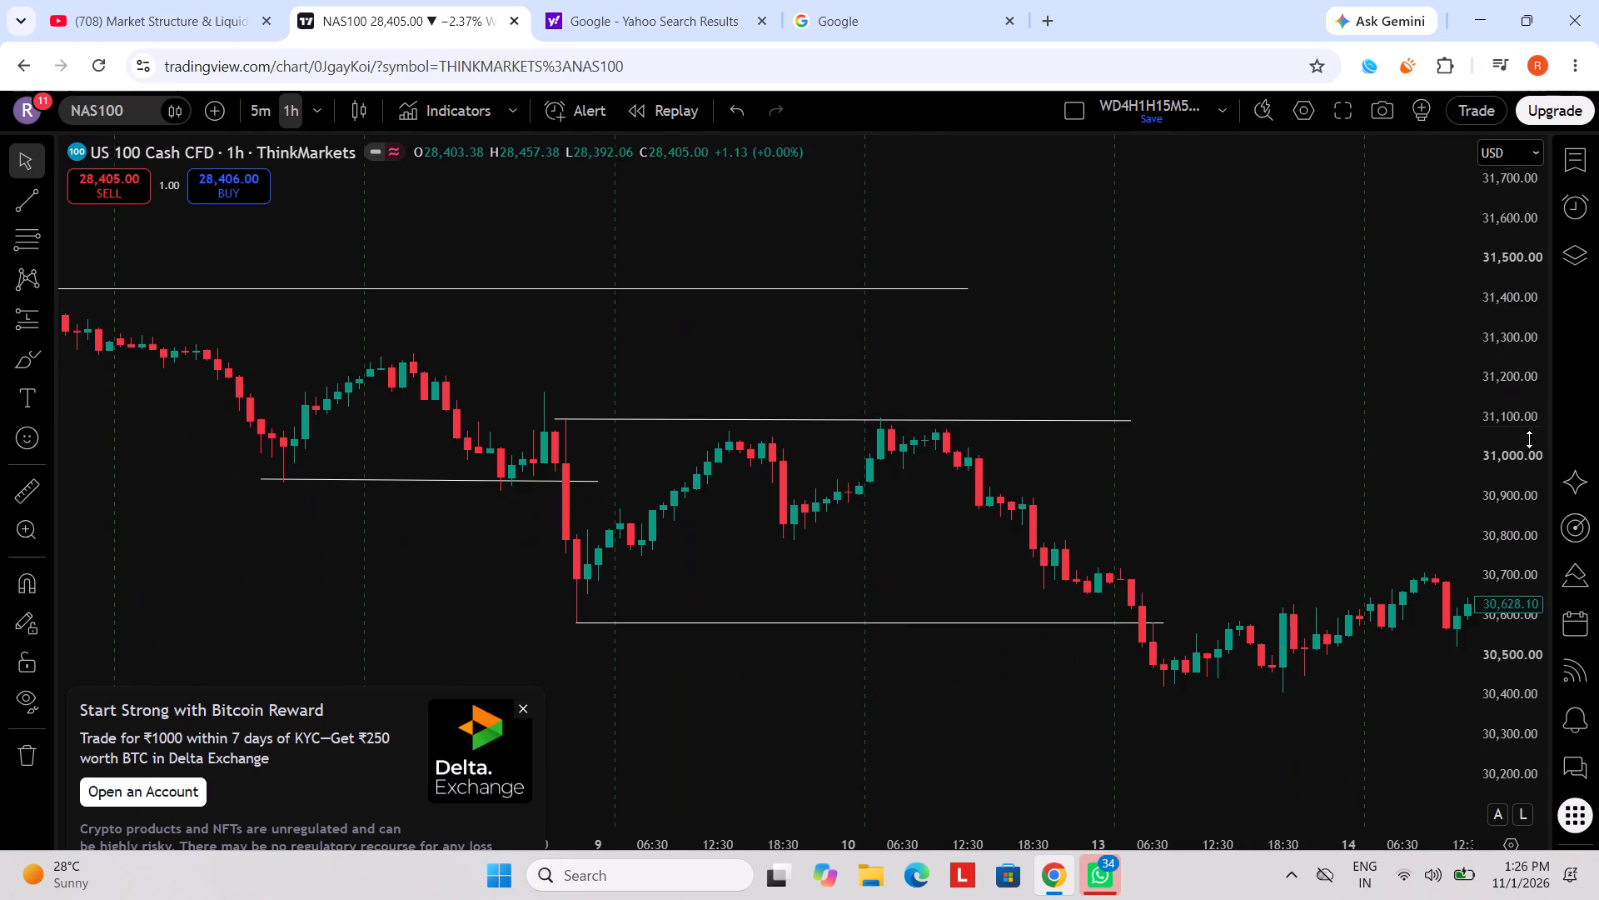
pyautogui.scroll(12, 1529, 439)
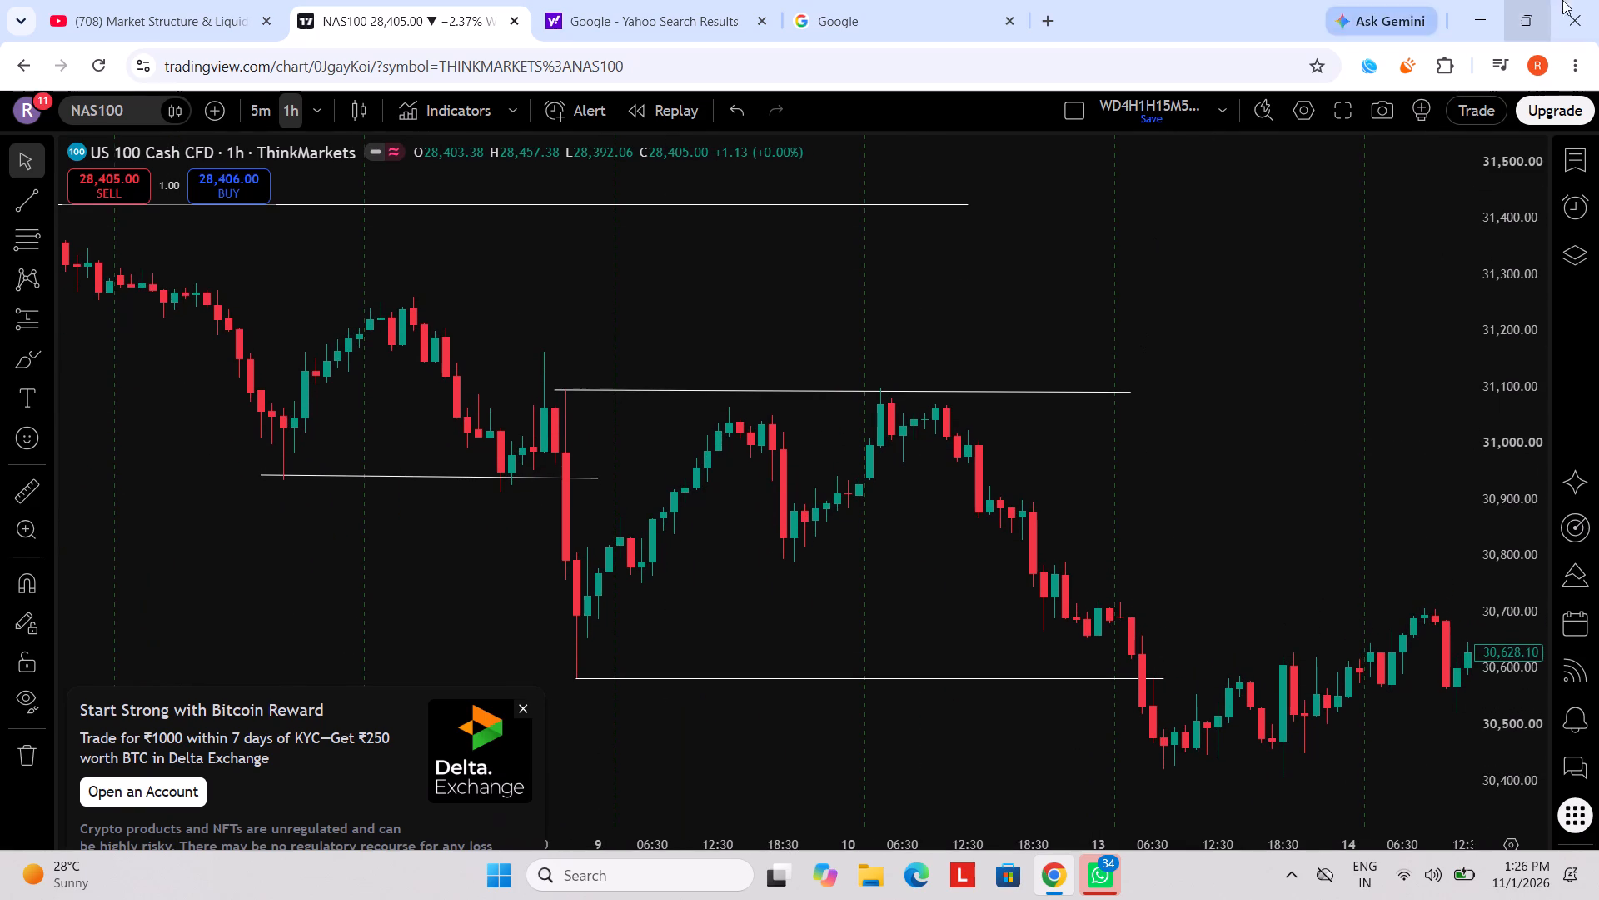